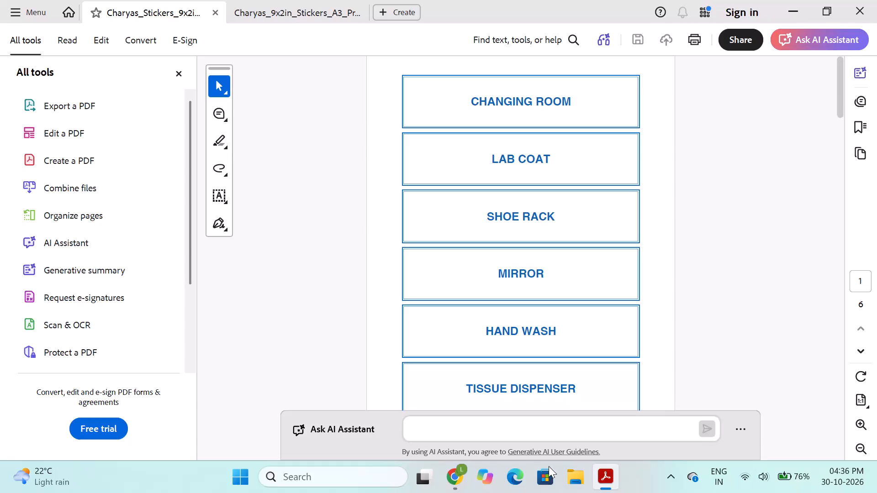
Switch to the Chrome window with the Charyas_Stickers_9x2in_A3.pdf design open in Canva.
left_click(448, 490)
left_click(507, 404)
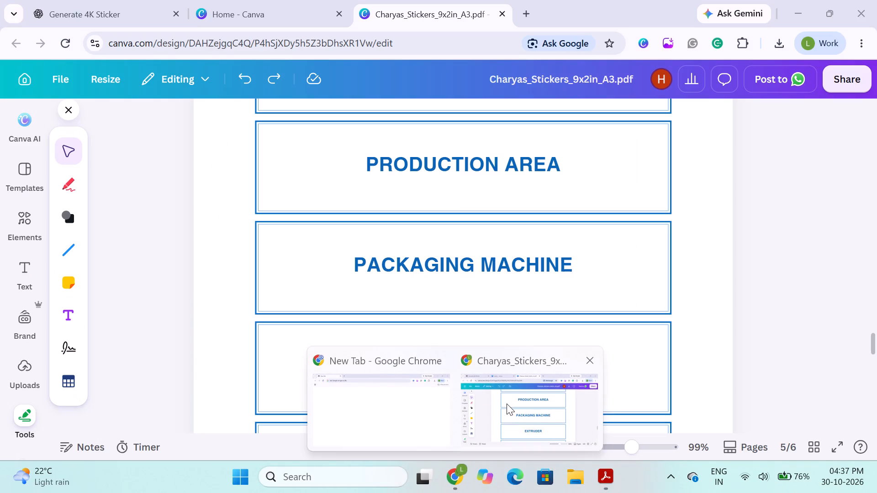
Duplicate page 1 of the sticker design, the sheet that begins with the CHANGING ROOM sticker.
scroll(474, 167, "up", 2)
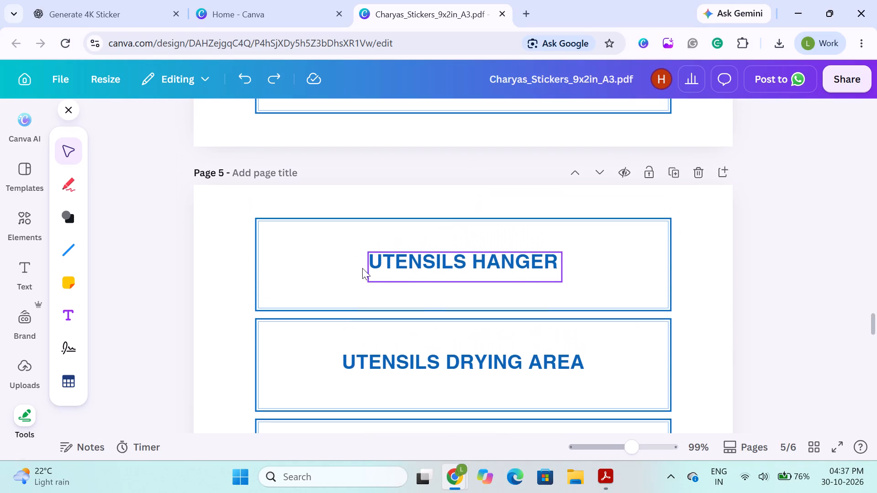
scroll(346, 255, "up", 8)
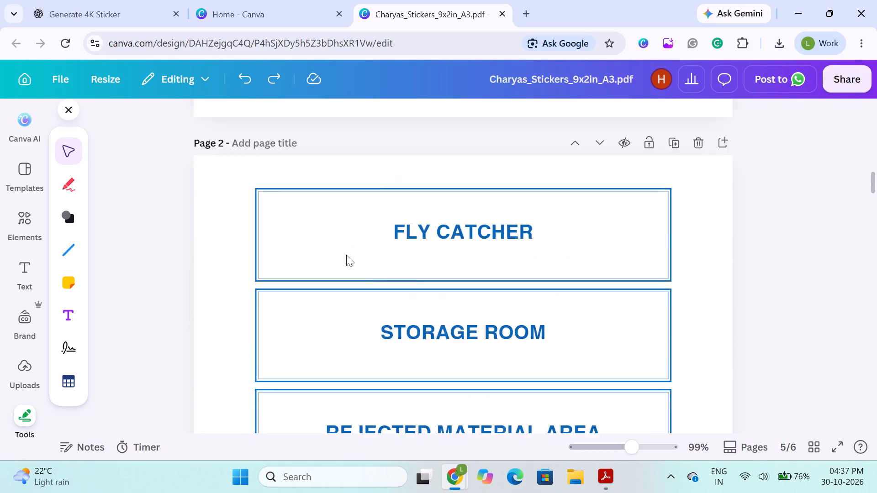
scroll(346, 255, "up", 3)
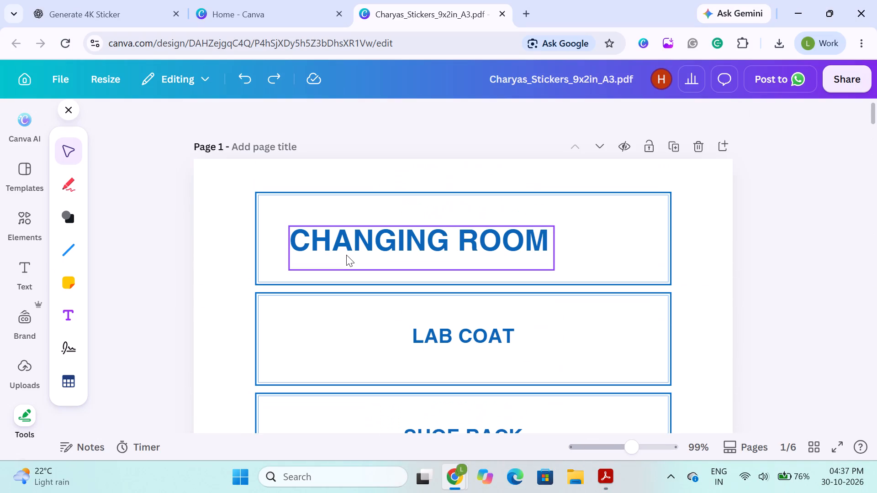
scroll(346, 255, "down", 5)
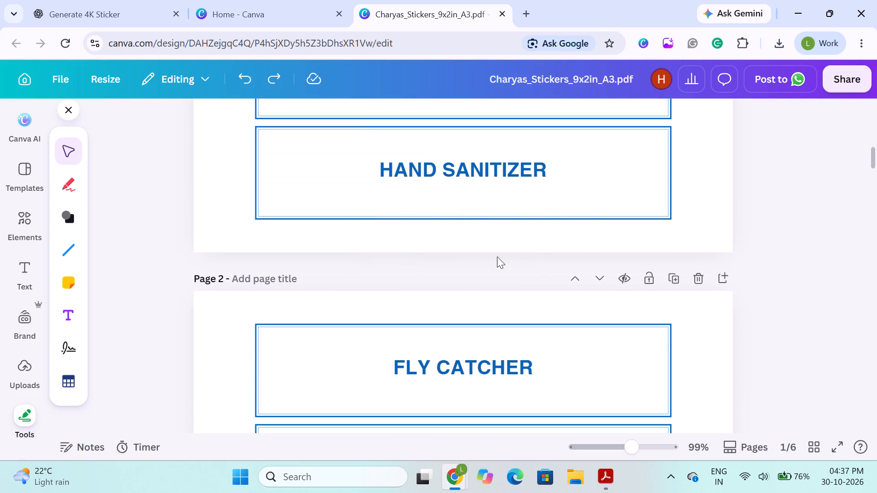
scroll(626, 260, "up", 4)
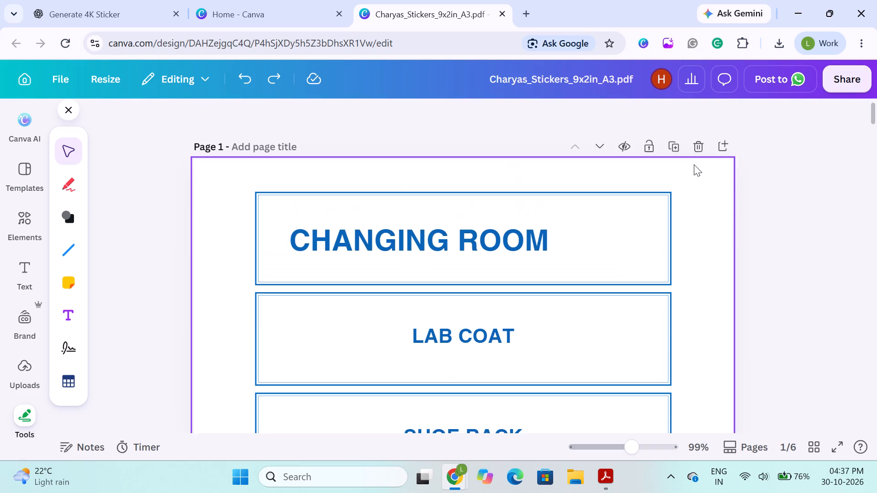
left_click(671, 146)
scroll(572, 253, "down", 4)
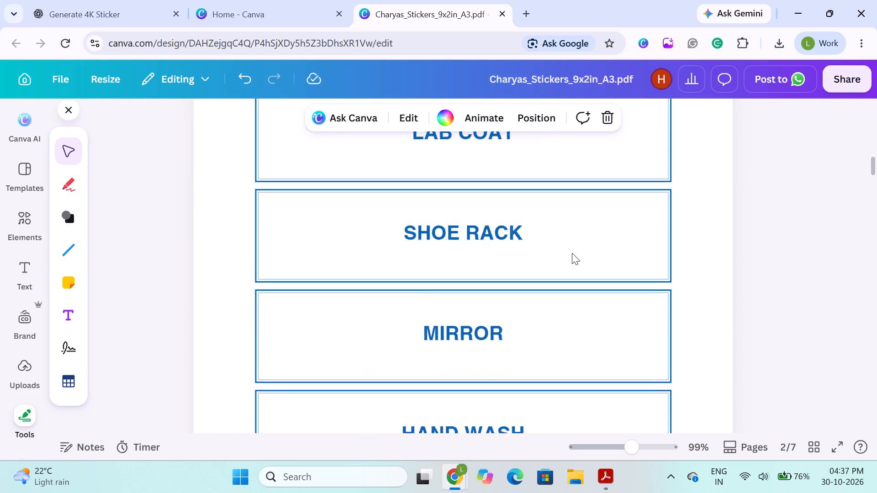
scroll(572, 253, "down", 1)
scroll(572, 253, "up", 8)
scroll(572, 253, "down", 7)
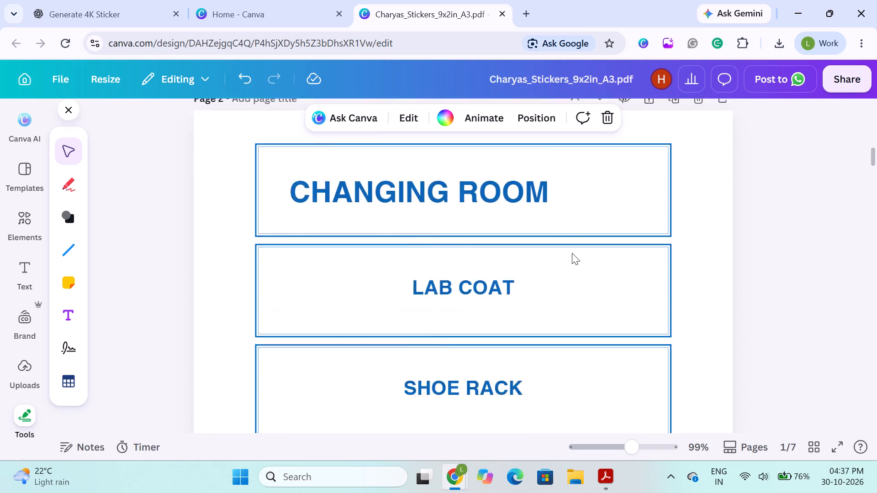
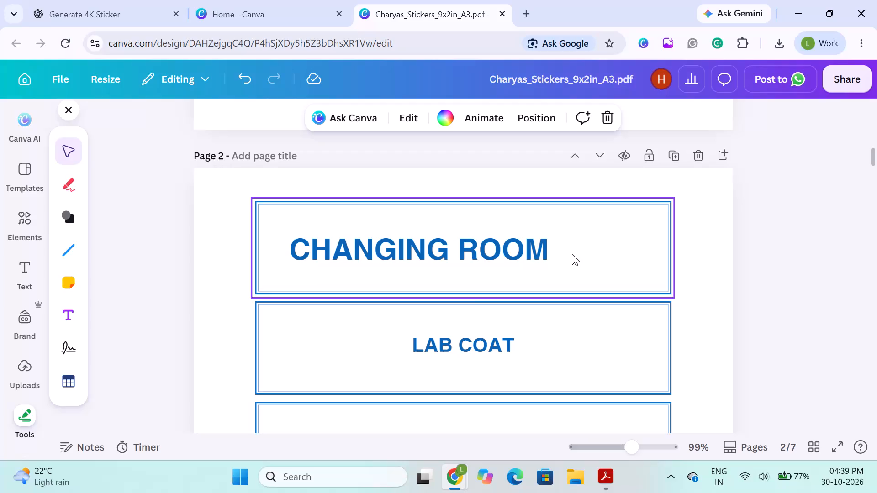
Delete the border frame around the LAB COAT sticker on page 2.
left_click(572, 254)
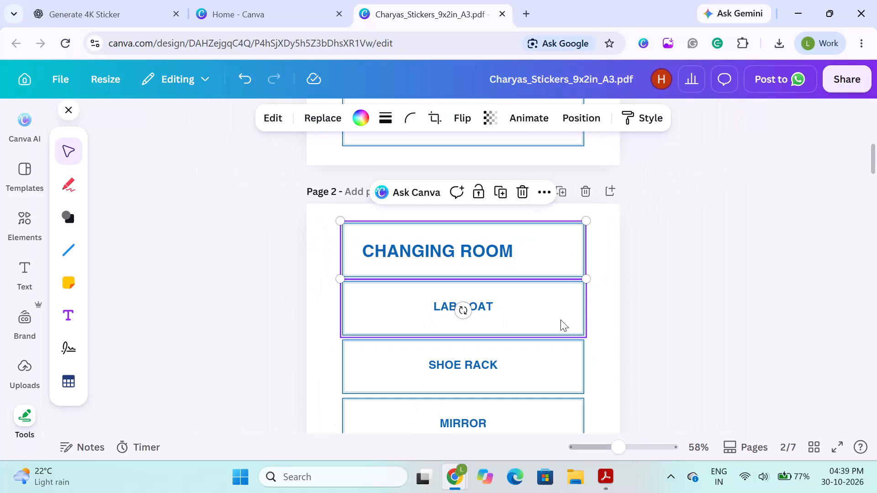
left_click(546, 308)
key("BackSpace")
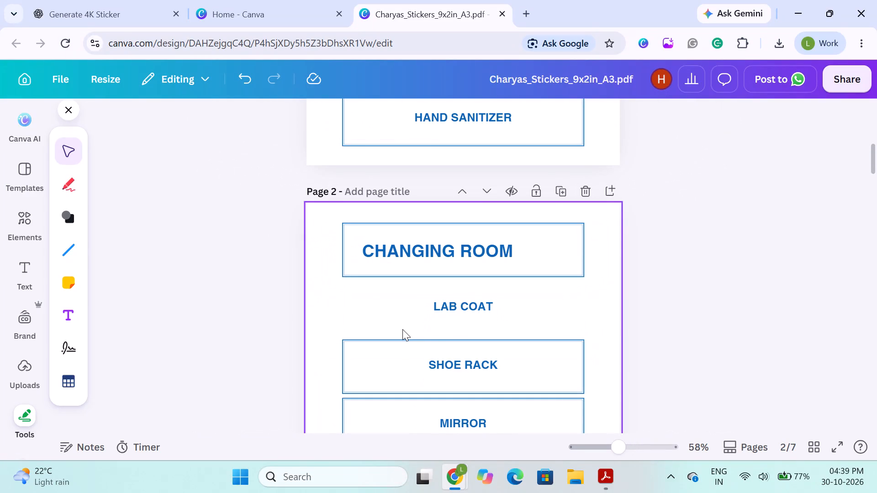
Delete the LAB COAT text and all stickers from SHOE RACK to HAND SANITIZER on page 2, leaving only CHANGING ROOM.
left_click_drag(263, 283, 564, 440)
scroll(564, 440, "down", 7)
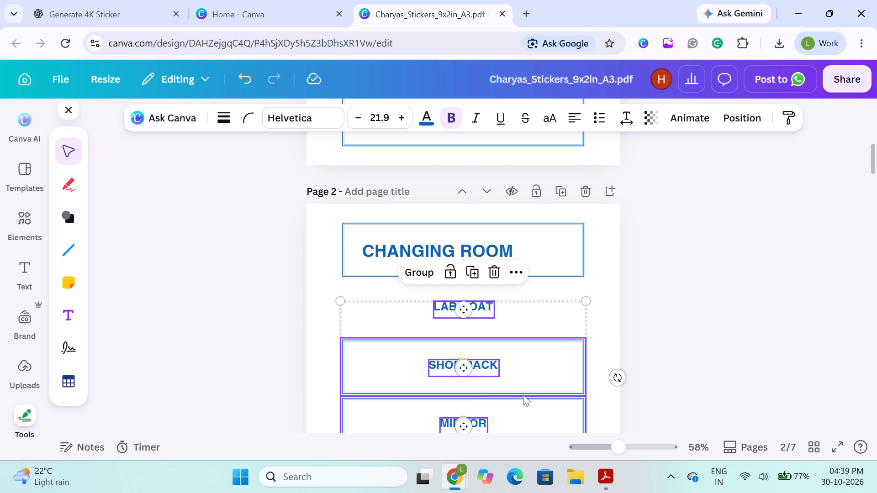
scroll(462, 389, "down", 4)
scroll(455, 471, "down", 4, "ctrl")
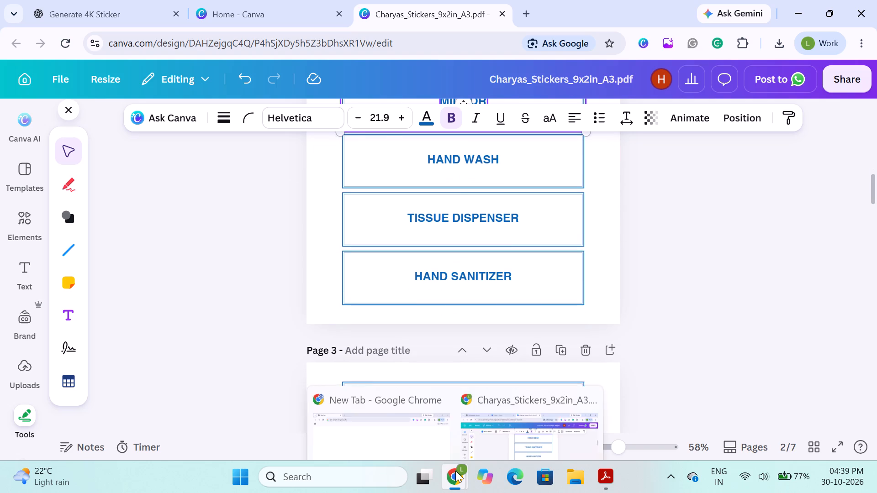
left_click(653, 302)
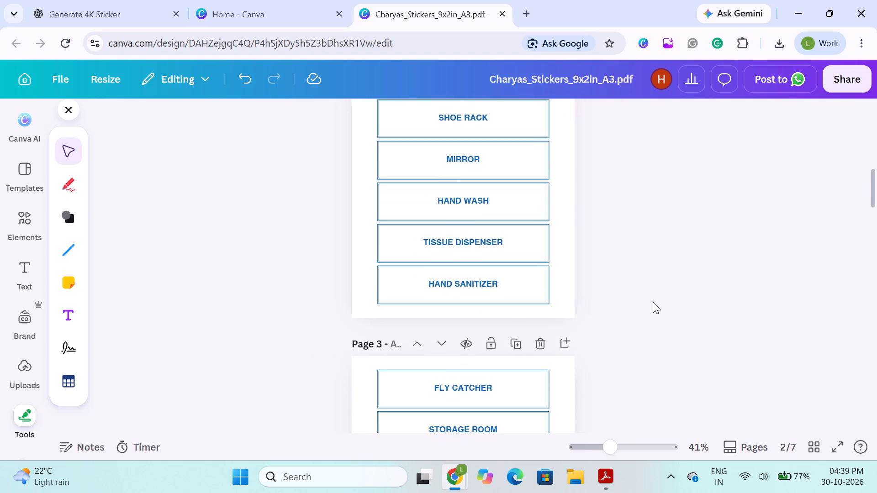
scroll(653, 302, "up", 2)
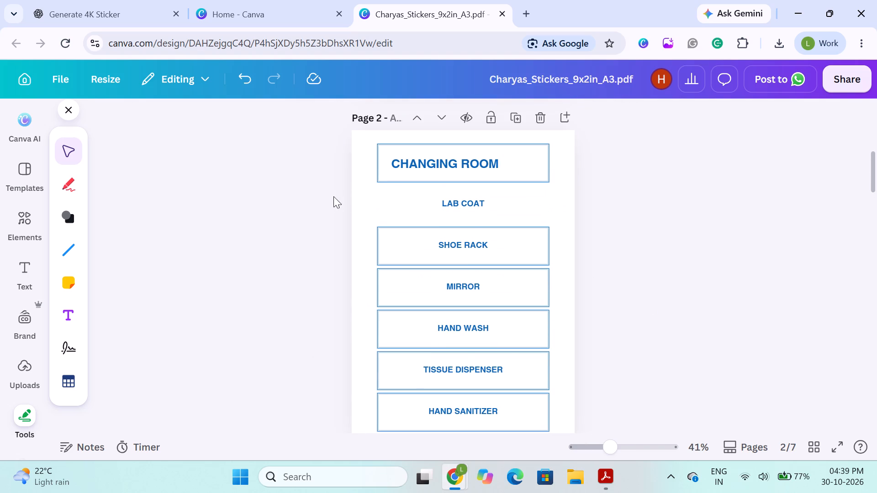
left_click_drag(333, 196, 574, 440)
scroll(574, 440, "down", 1)
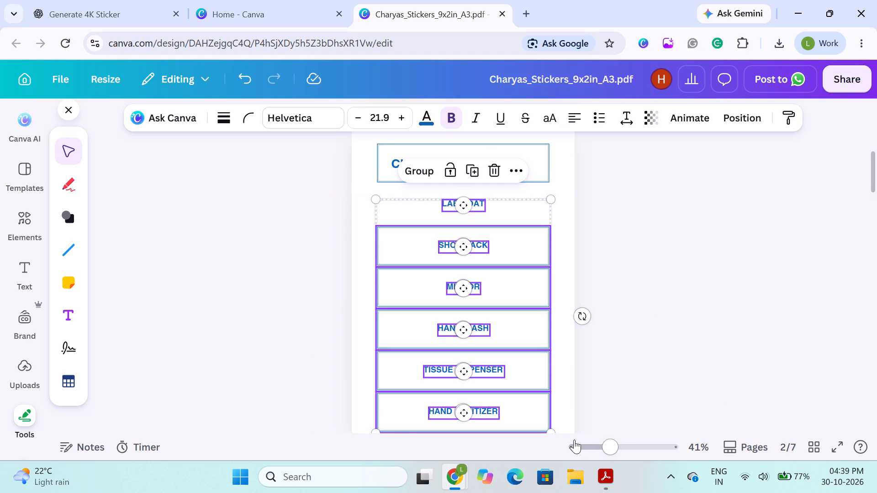
scroll(574, 440, "down", 2)
scroll(602, 289, "down", 1)
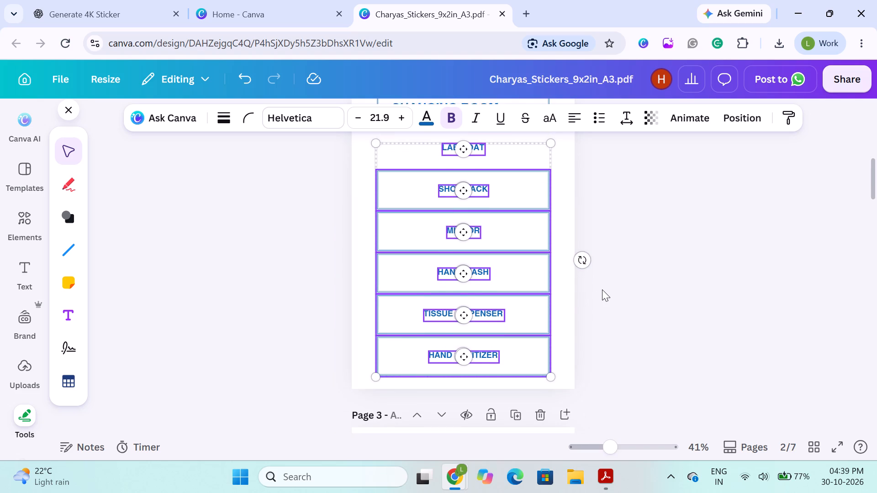
scroll(602, 289, "down", 1)
key("BackSpace")
scroll(638, 127, "up", 2)
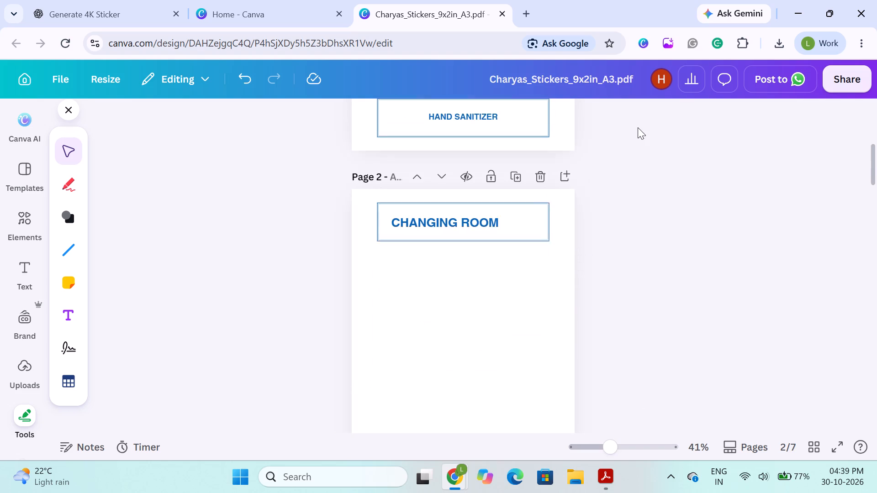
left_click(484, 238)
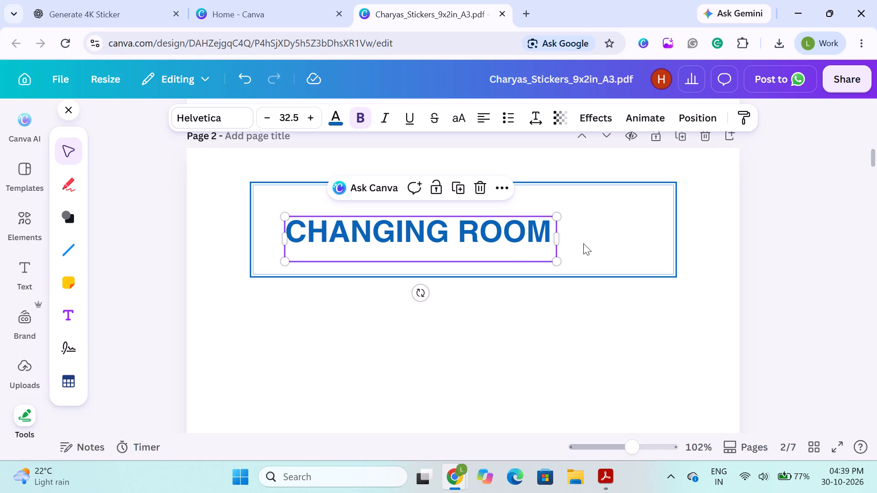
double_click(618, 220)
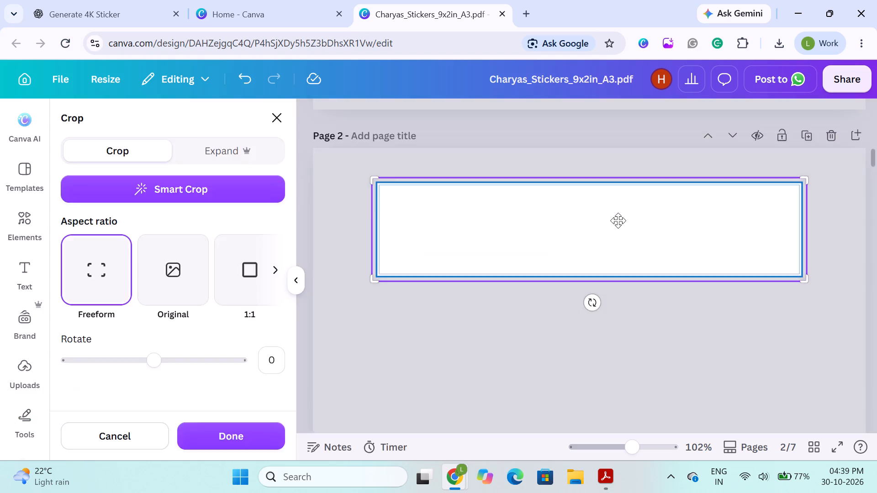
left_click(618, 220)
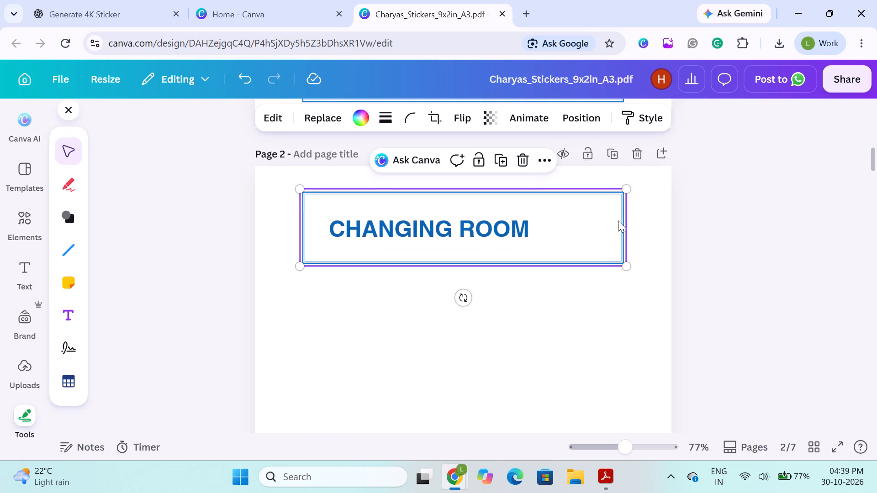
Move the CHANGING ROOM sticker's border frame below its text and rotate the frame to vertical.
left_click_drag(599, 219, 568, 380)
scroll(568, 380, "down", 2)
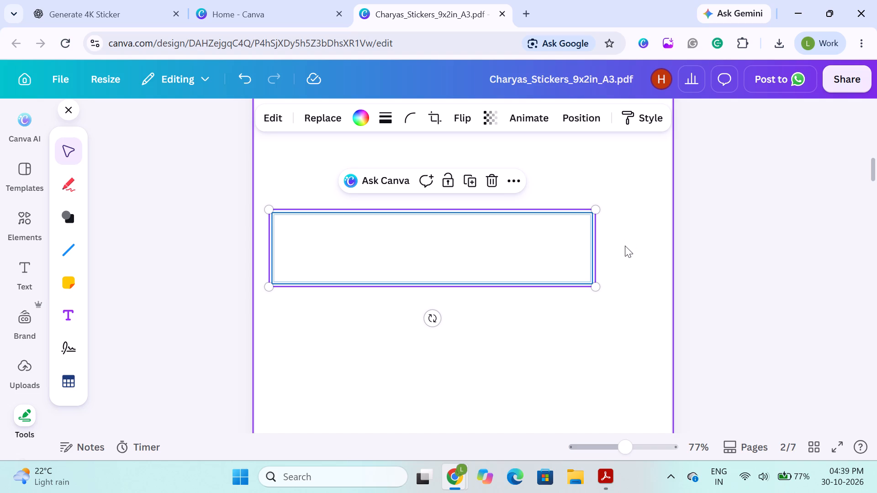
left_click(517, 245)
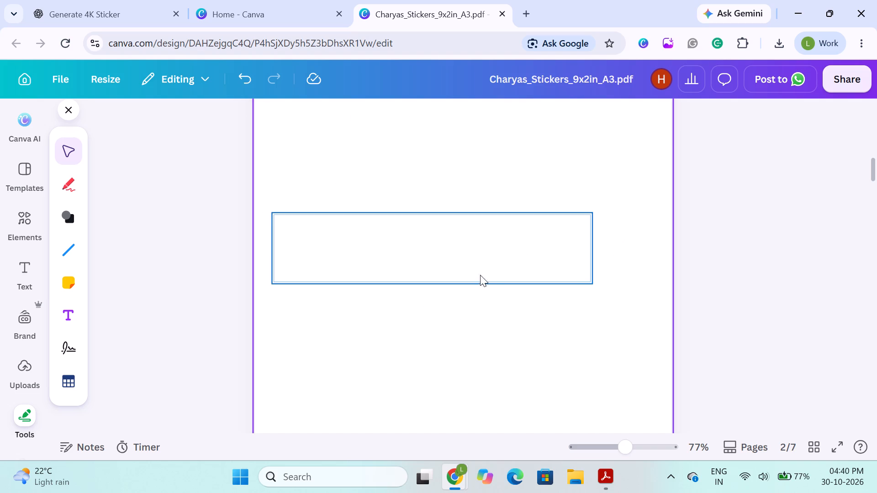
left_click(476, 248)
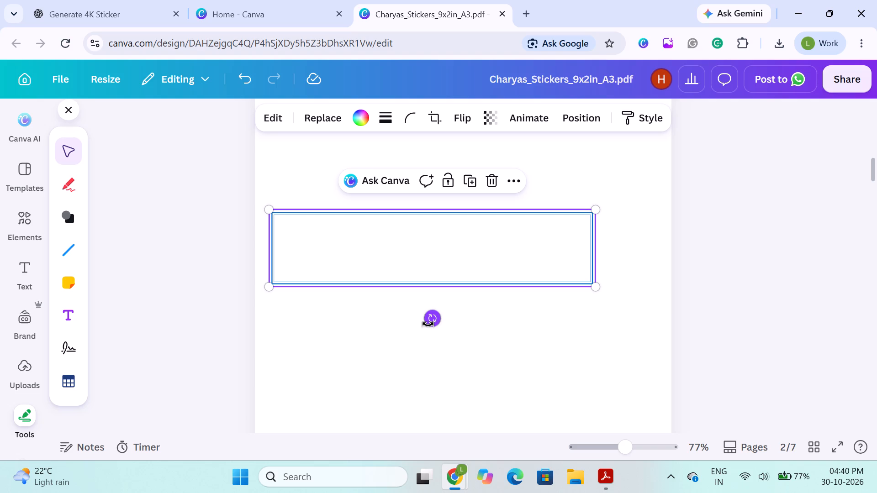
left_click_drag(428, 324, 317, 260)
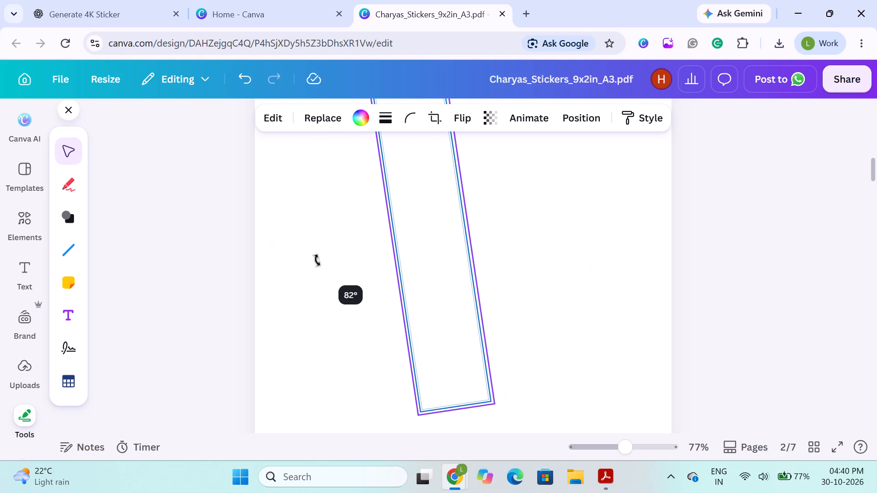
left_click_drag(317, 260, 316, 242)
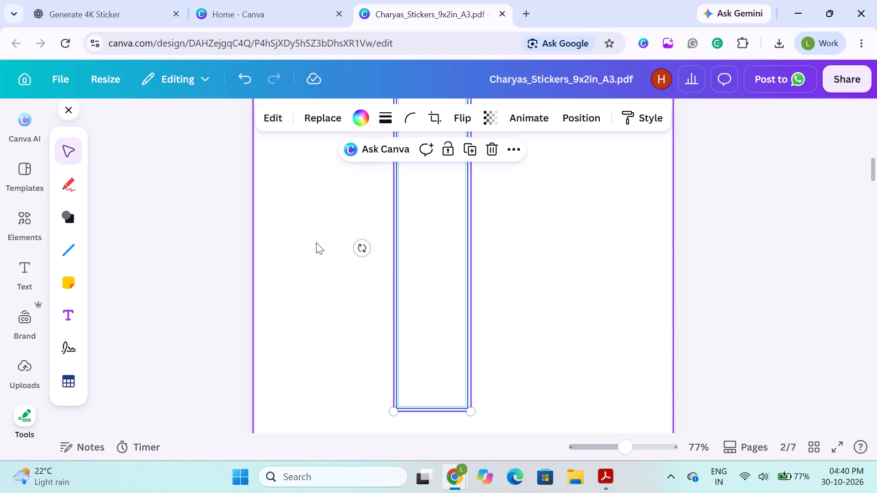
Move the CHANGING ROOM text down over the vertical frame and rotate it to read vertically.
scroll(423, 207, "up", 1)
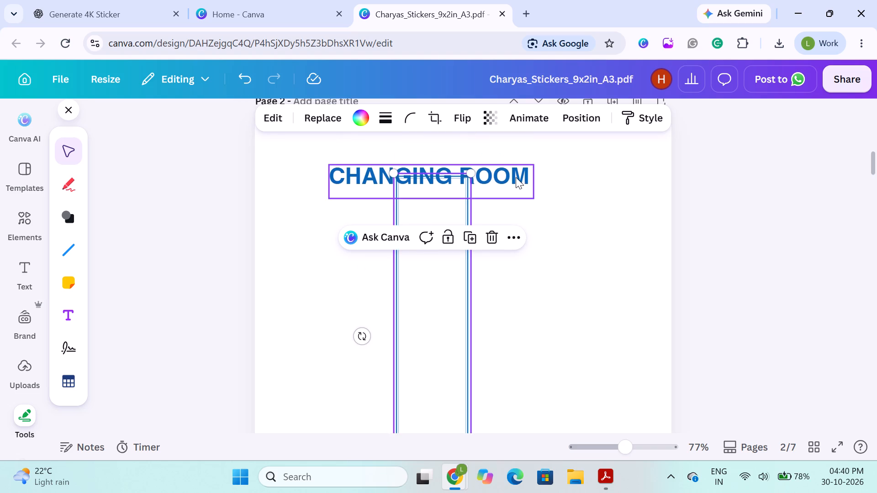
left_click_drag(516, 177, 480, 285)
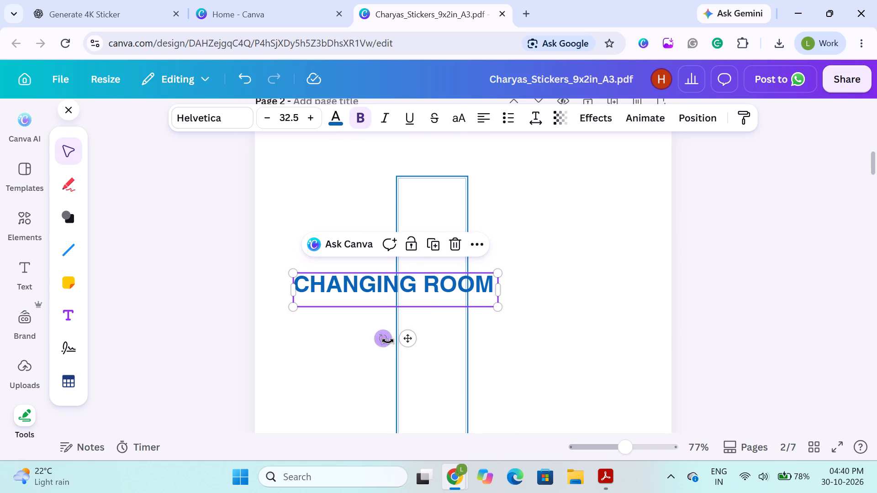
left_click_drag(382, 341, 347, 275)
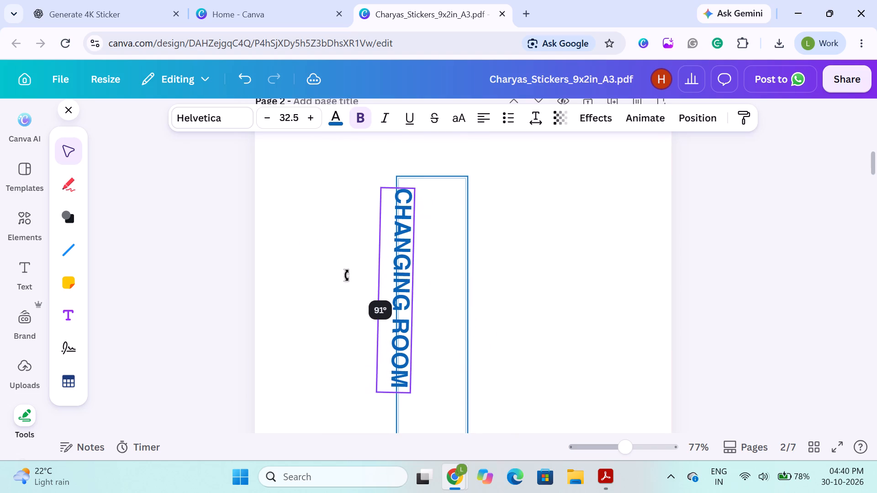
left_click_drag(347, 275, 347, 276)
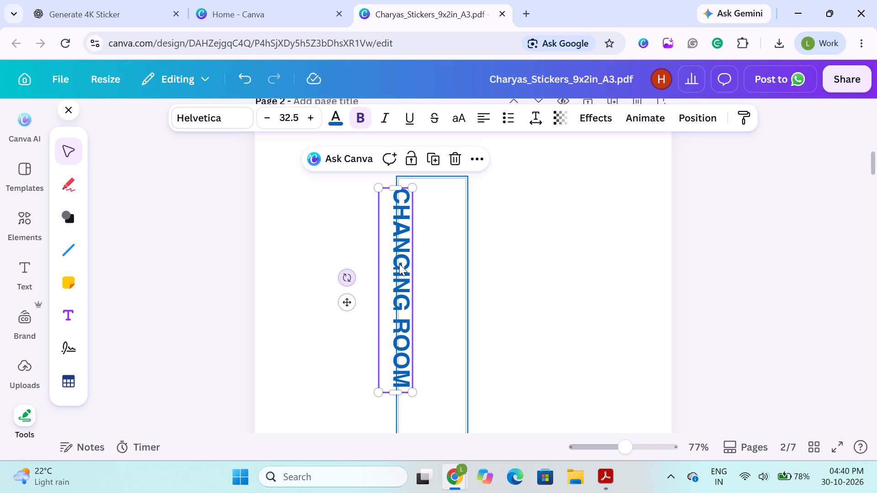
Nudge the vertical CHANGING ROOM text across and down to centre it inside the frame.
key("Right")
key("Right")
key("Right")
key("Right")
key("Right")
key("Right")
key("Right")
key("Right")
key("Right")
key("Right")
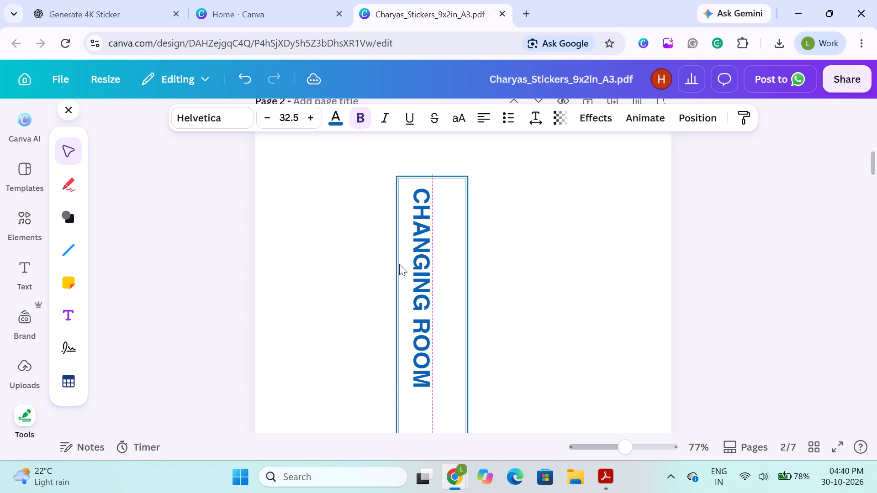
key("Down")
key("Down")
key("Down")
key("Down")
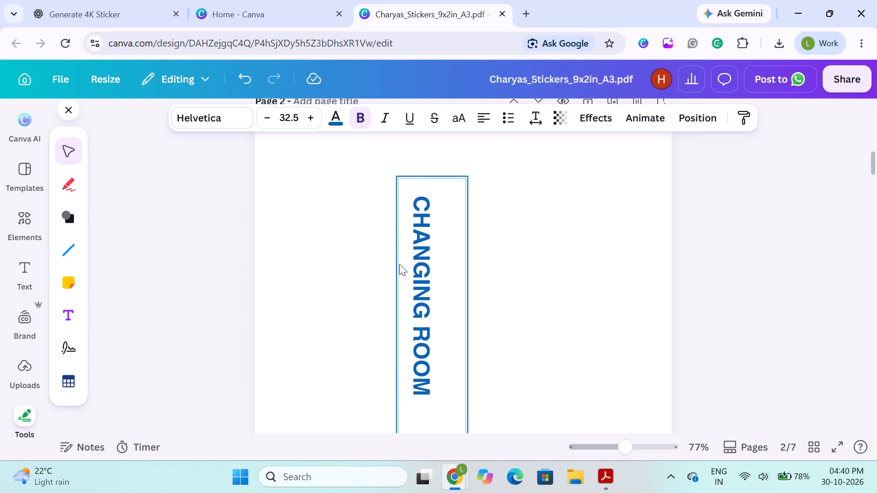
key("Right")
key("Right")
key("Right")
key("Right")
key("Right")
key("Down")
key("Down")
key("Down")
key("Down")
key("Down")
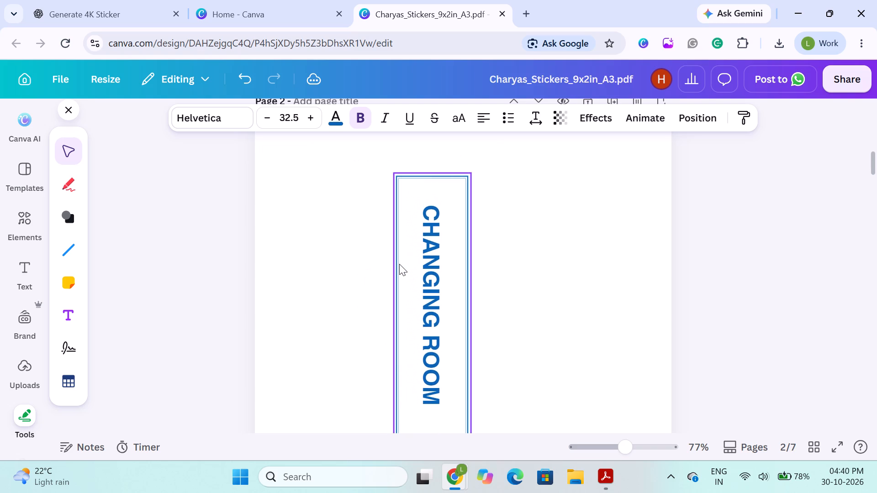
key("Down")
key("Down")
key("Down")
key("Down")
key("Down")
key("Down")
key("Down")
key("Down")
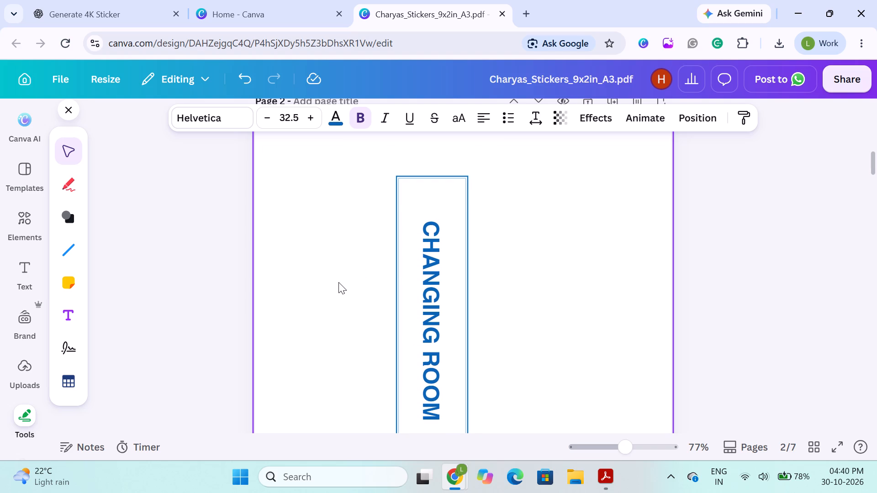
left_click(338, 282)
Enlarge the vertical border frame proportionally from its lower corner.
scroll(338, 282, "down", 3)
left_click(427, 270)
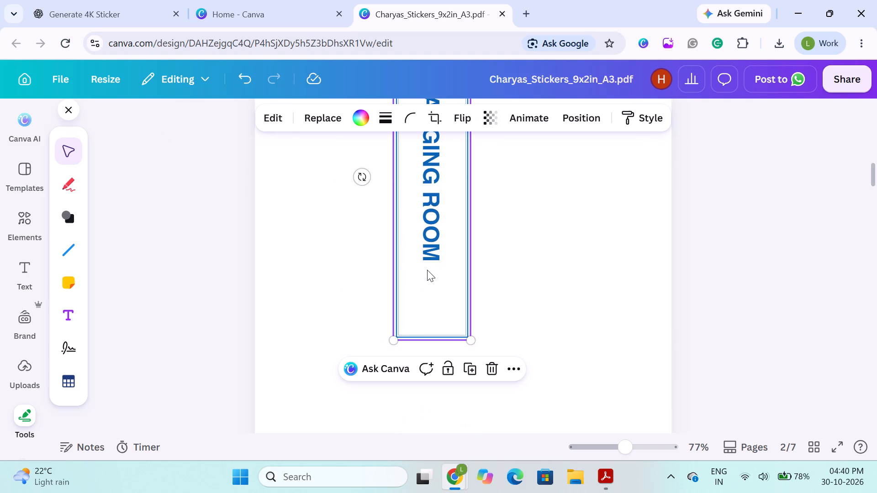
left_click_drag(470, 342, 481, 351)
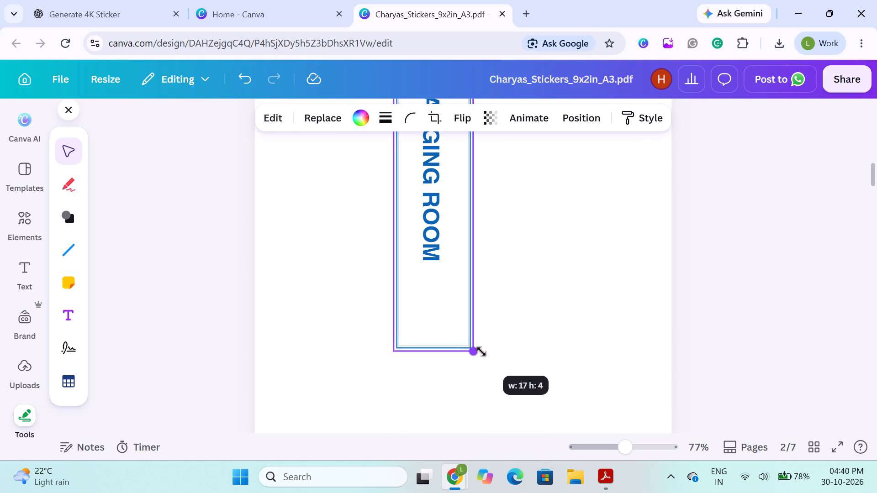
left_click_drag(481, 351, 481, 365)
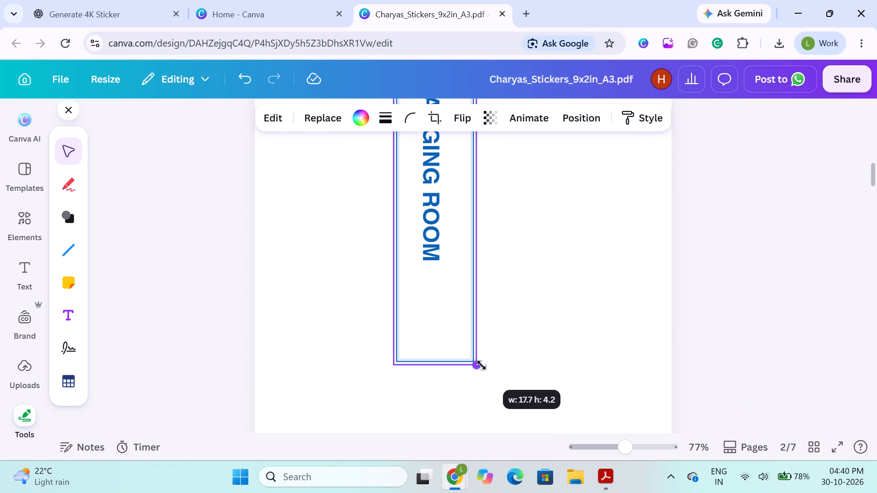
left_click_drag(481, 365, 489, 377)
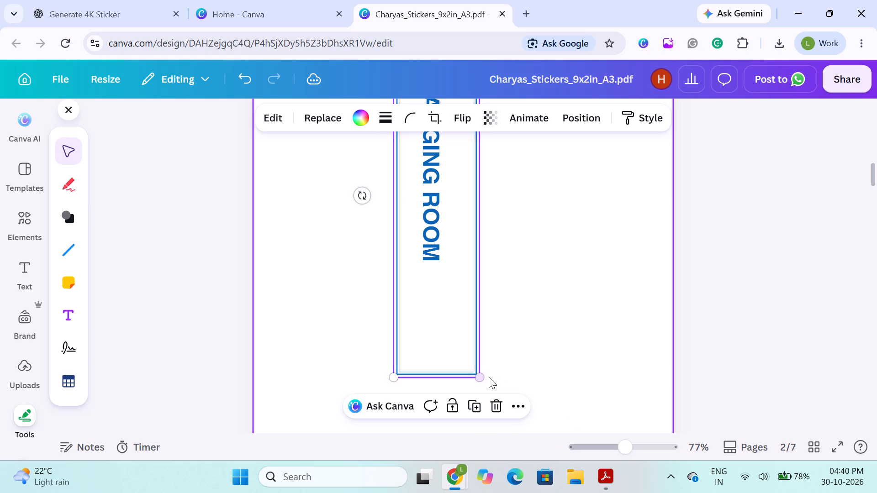
Delete the vertical border frame and the CHANGING ROOM text from page 2, leaving the page blank.
key("BackSpace")
scroll(438, 243, "up", 1)
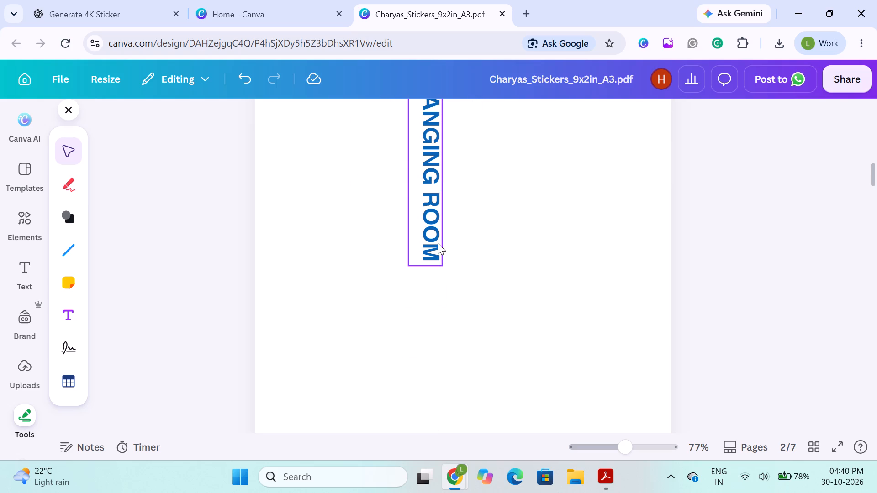
scroll(438, 243, "up", 1)
left_click(426, 244)
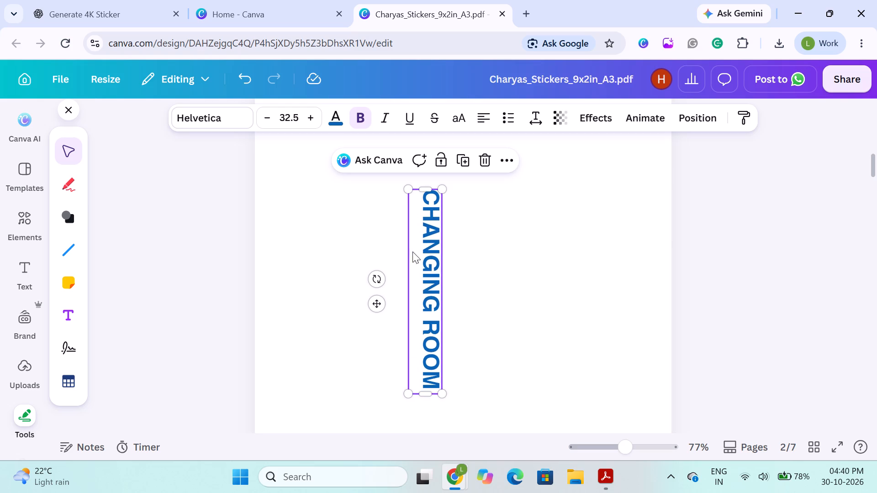
key("BackSpace")
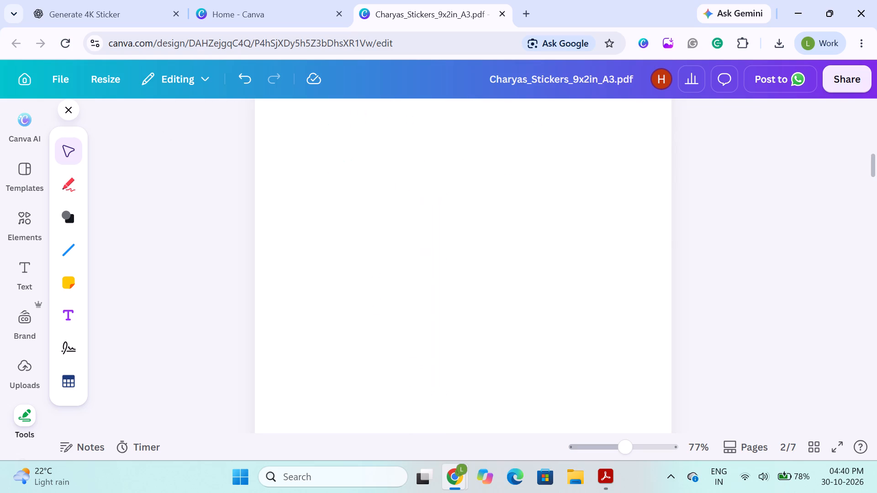
Add a square shape to the blank page 2.
left_click(69, 223)
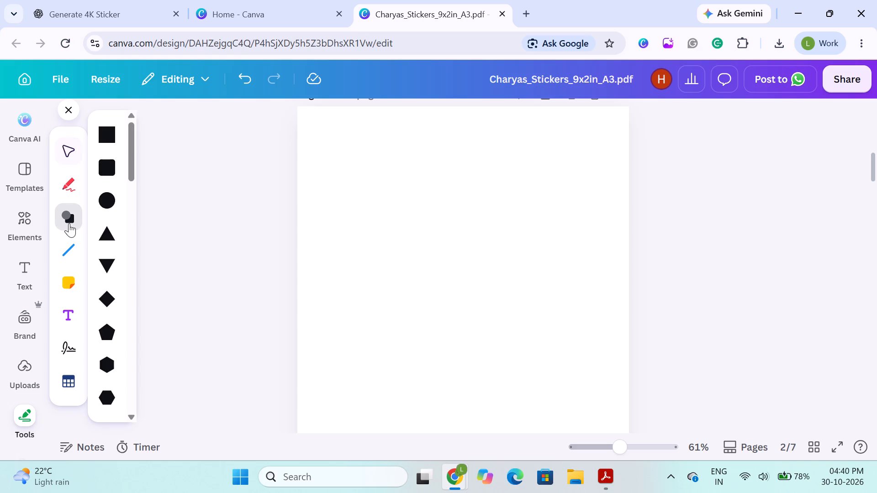
left_click(115, 140)
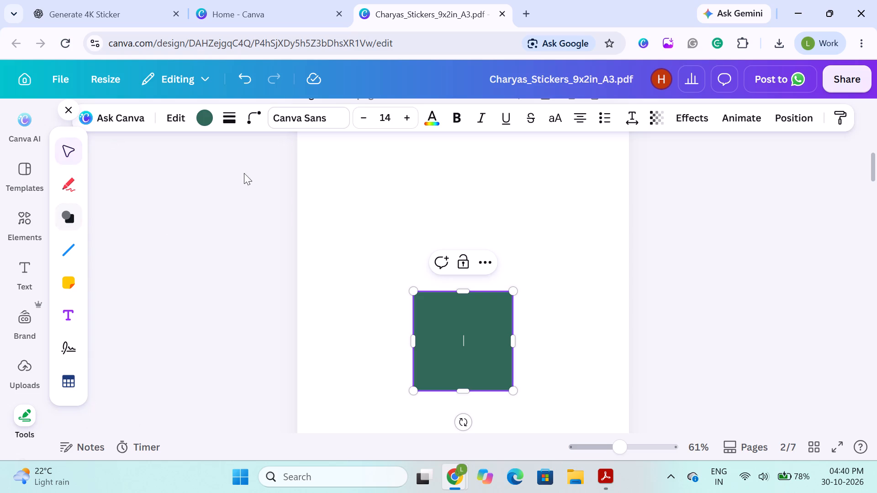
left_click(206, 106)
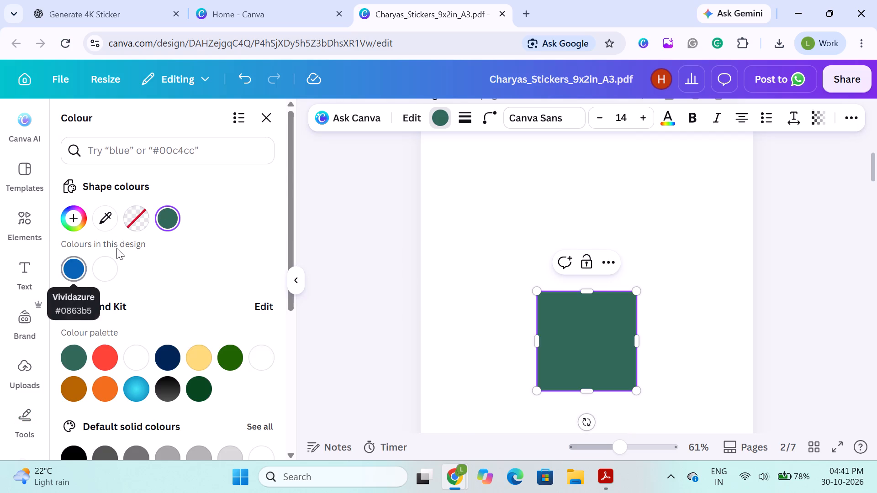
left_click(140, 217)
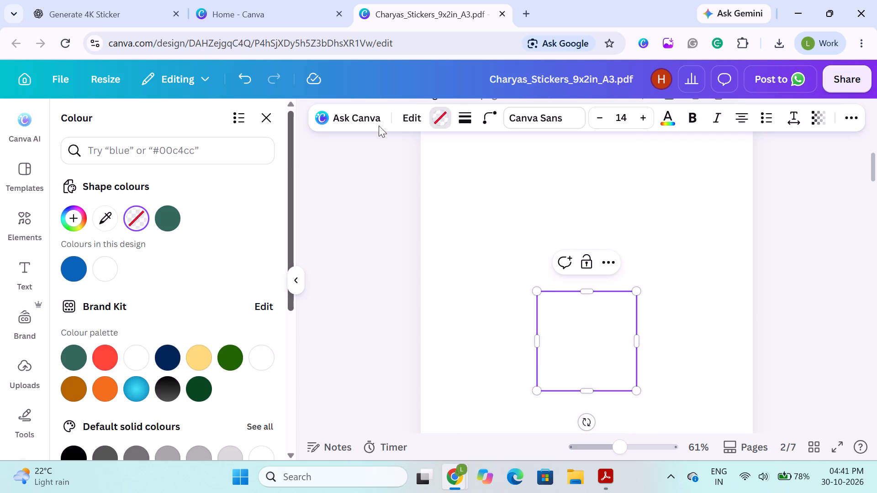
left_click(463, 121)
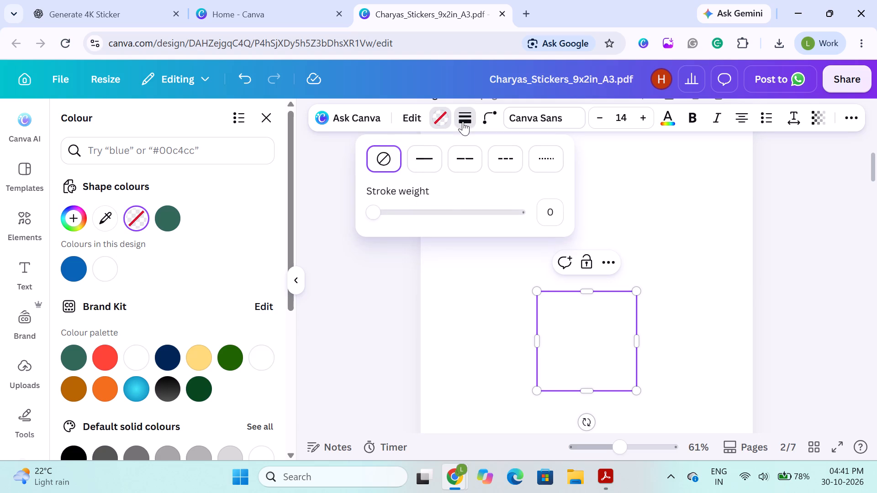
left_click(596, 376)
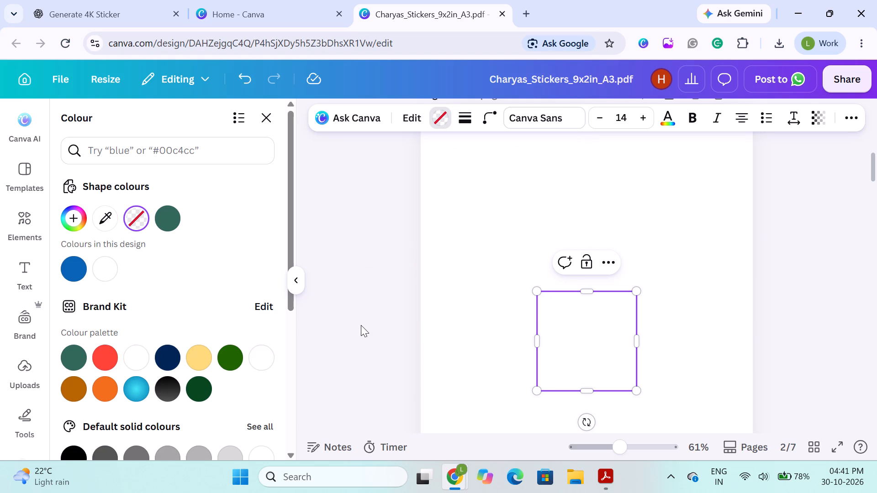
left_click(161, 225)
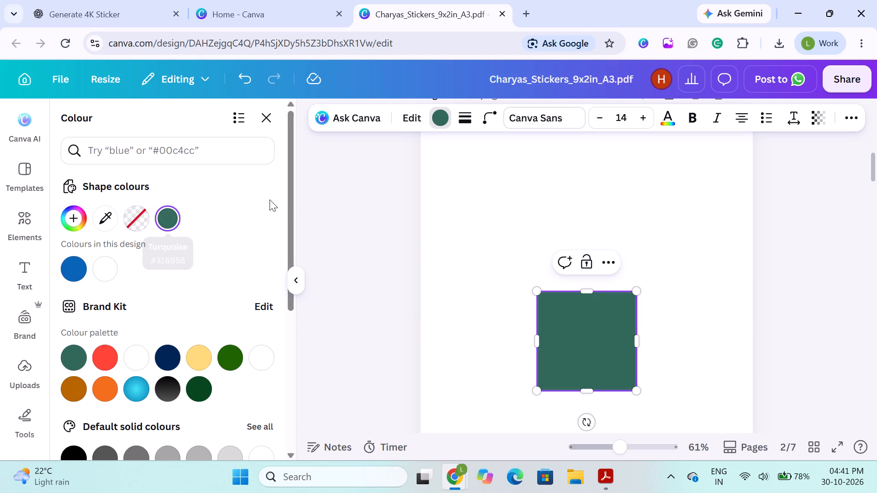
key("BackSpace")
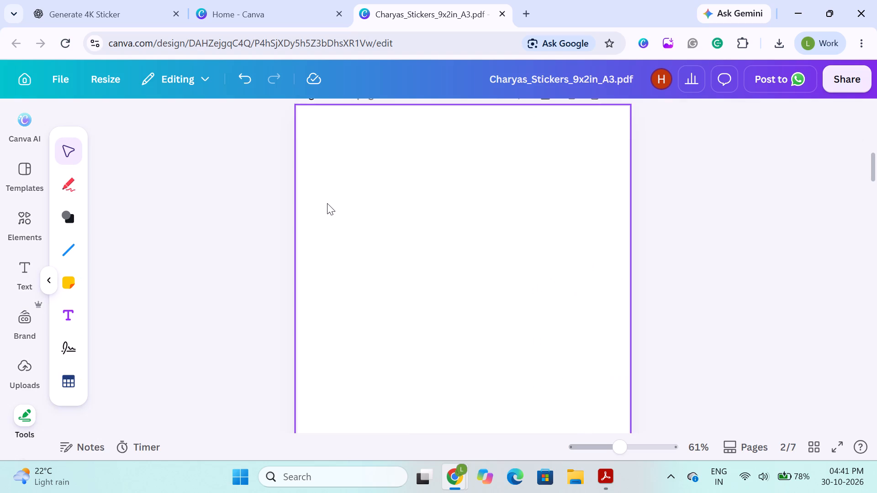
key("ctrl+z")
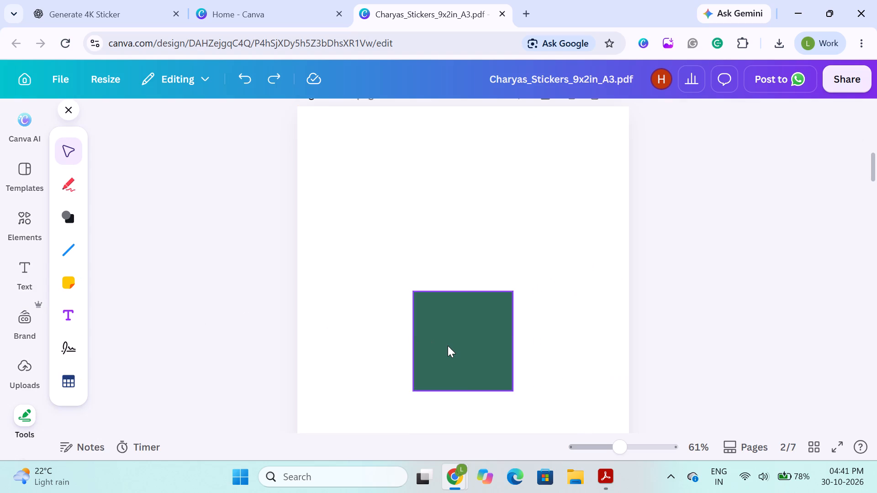
Give the green square a solid border with stroke weight 16 and colour it blue Vividazure #0863b5.
left_click(448, 346)
left_click(417, 115)
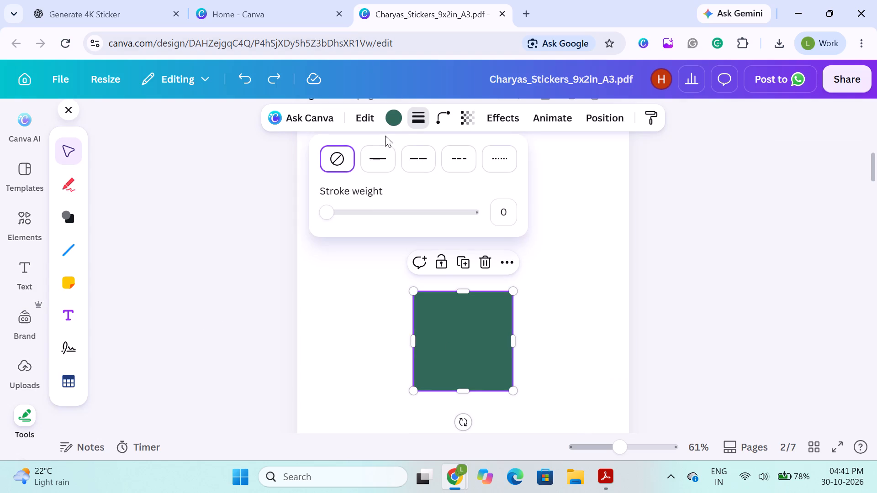
left_click_drag(333, 205, 349, 213)
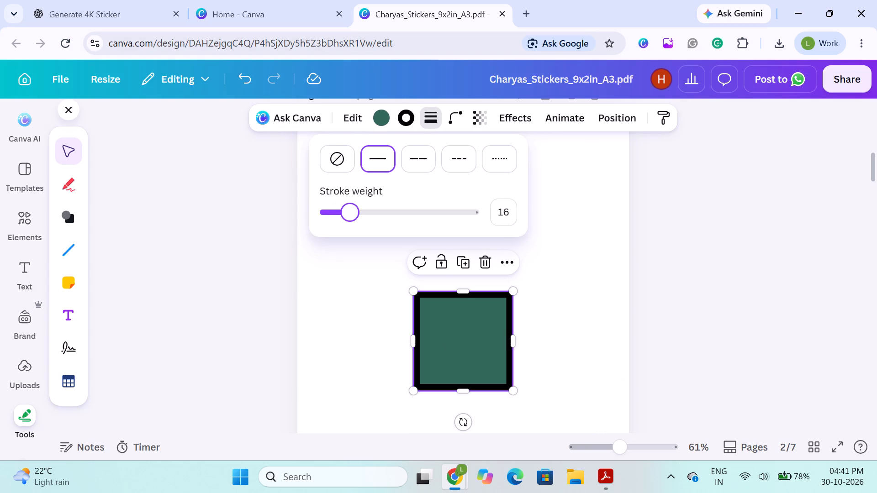
left_click(407, 116)
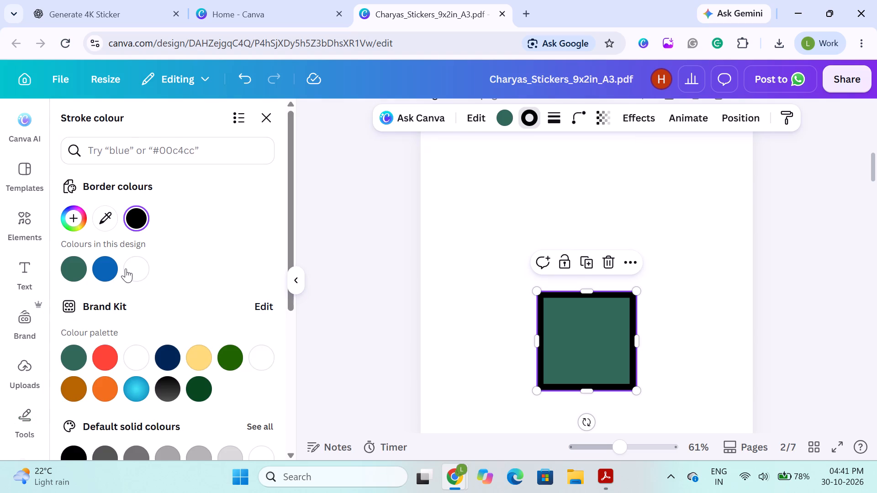
left_click(111, 267)
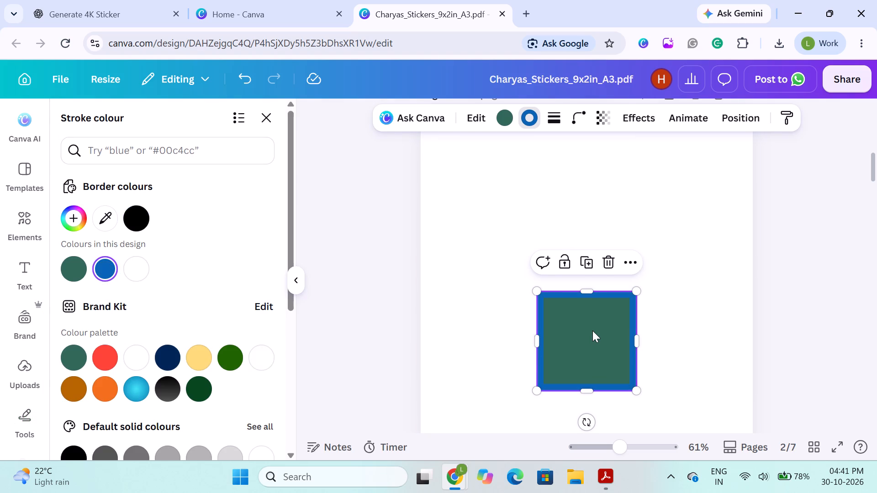
Remove the green fill from the square, leaving only its blue border.
left_click(504, 113)
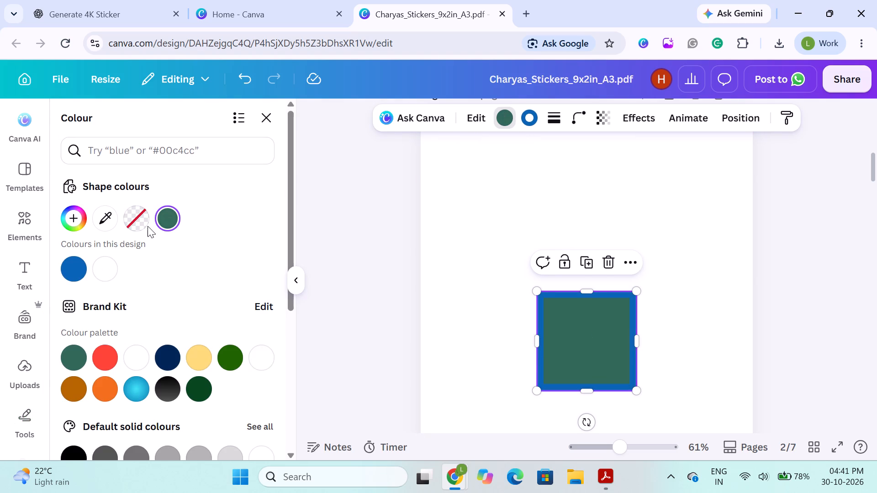
left_click(139, 216)
left_click(339, 239)
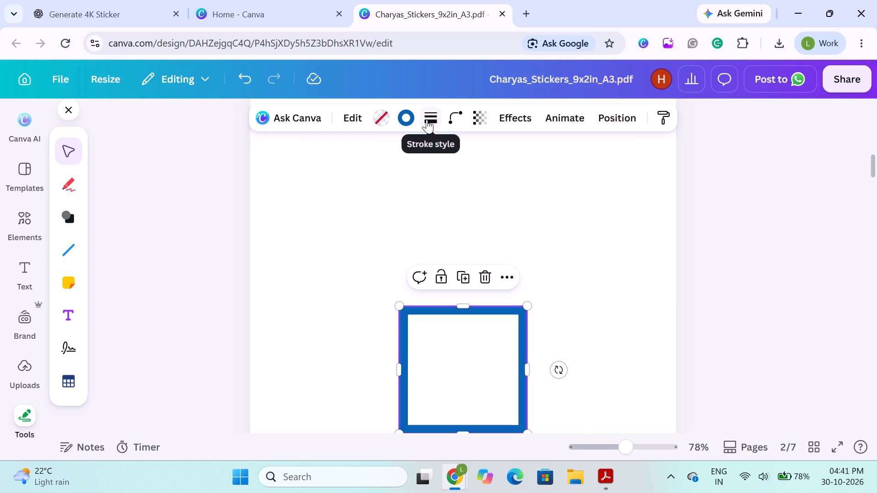
left_click(443, 325)
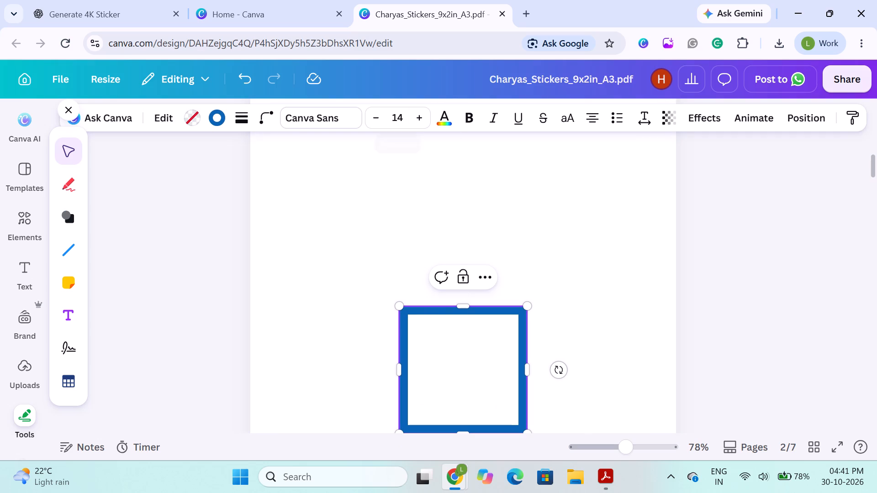
left_click(438, 355)
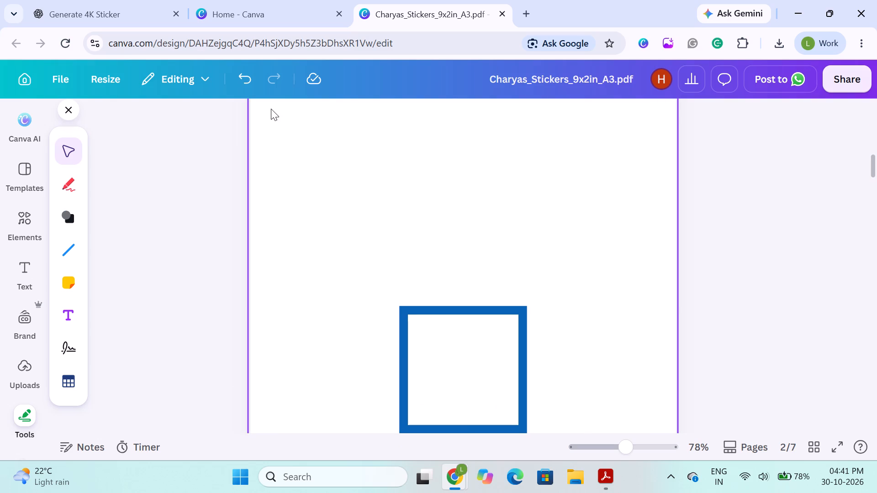
Set the blue square's border stroke weight to 8.
left_click(467, 406)
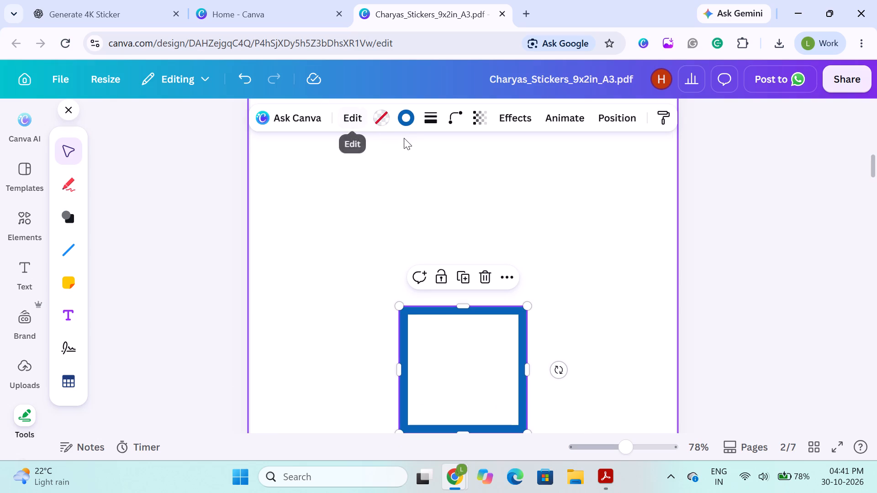
left_click(423, 122)
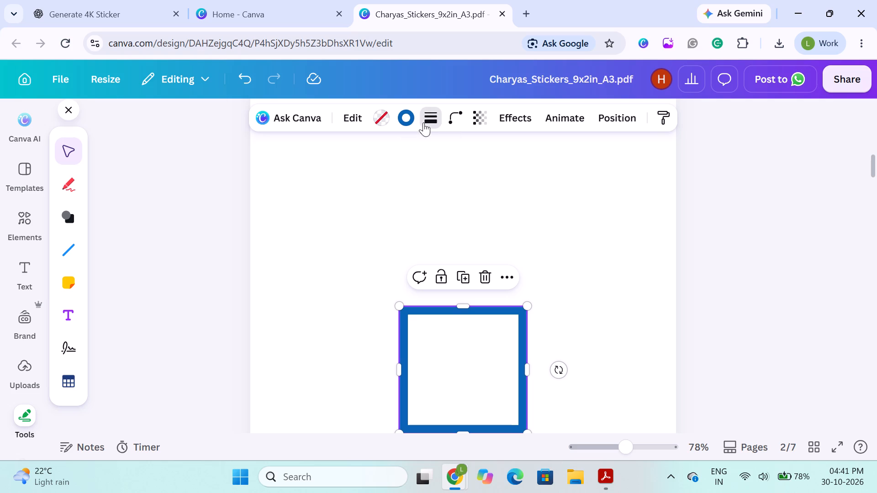
left_click_drag(362, 208, 351, 211)
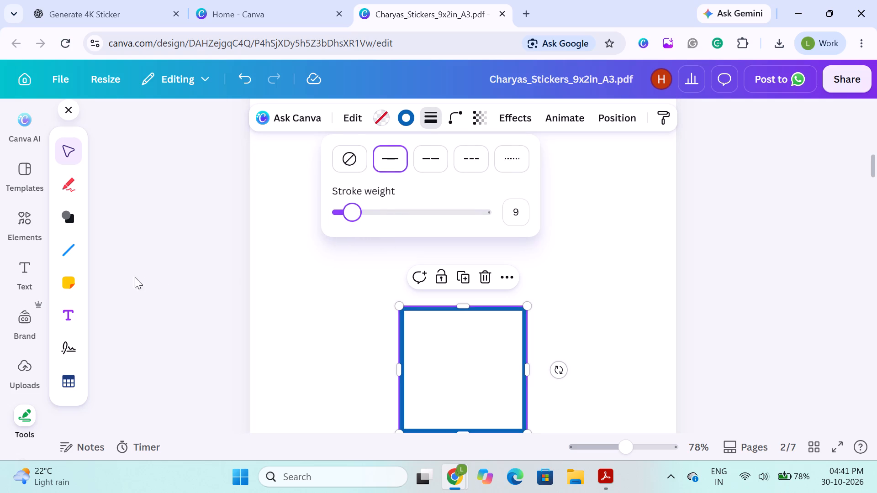
key("Left")
key("Left")
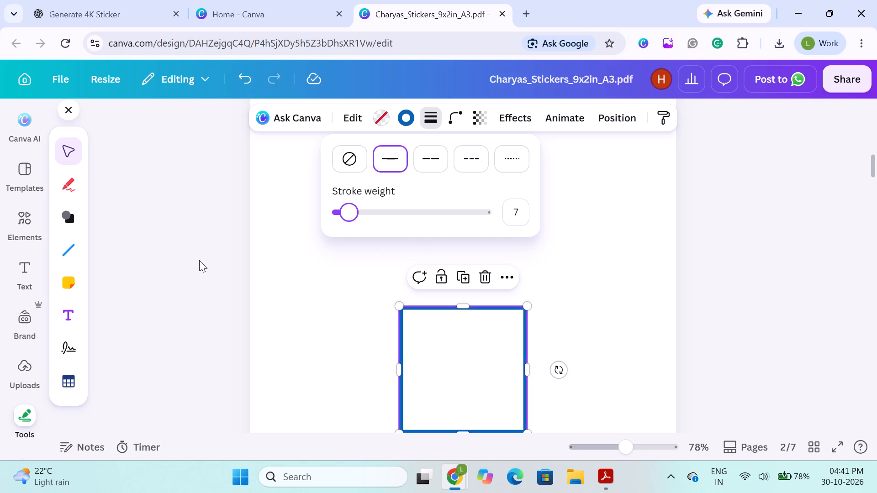
key("Right")
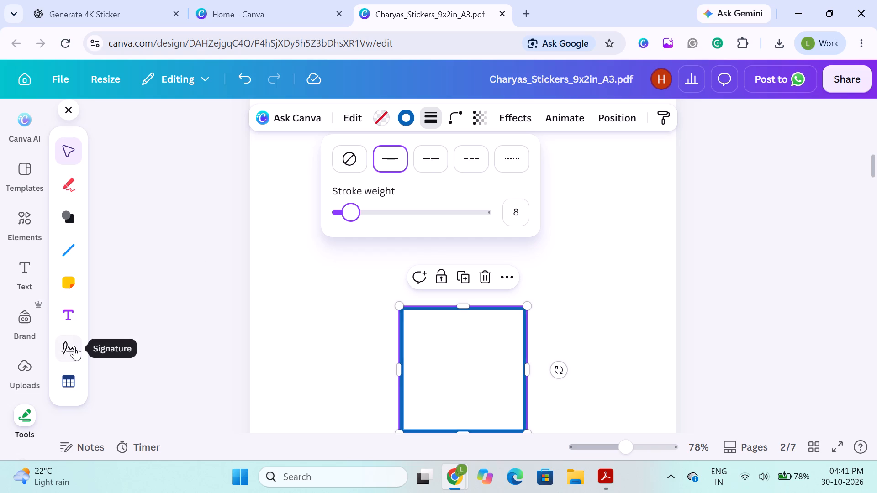
left_click(219, 259)
Stretch the blue-bordered square up and down into a tall rectangle about 6.3 wide by 15 high.
left_click_drag(463, 303, 483, 160)
scroll(483, 160, "down", 1)
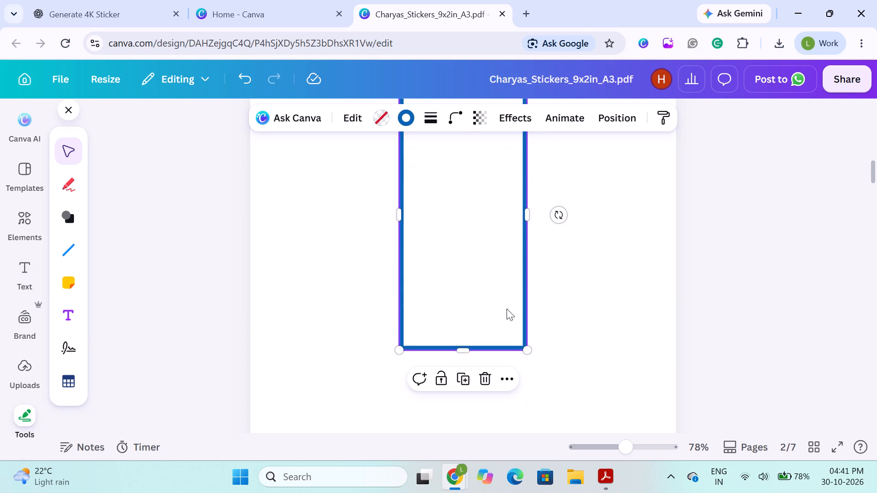
left_click_drag(466, 349, 467, 372)
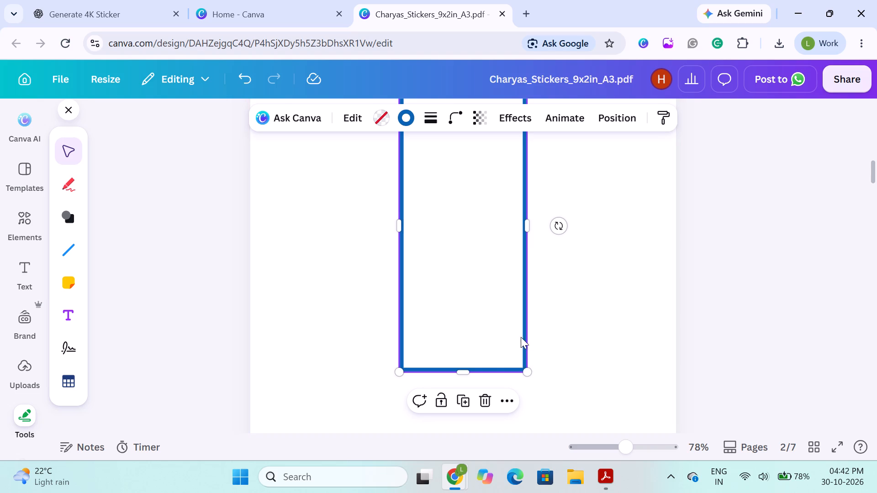
left_click_drag(460, 374, 461, 384)
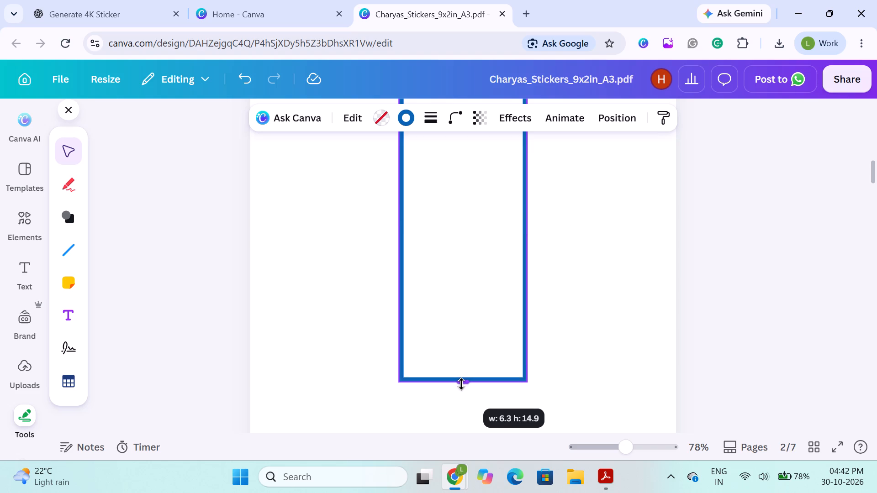
left_click_drag(461, 384, 458, 388)
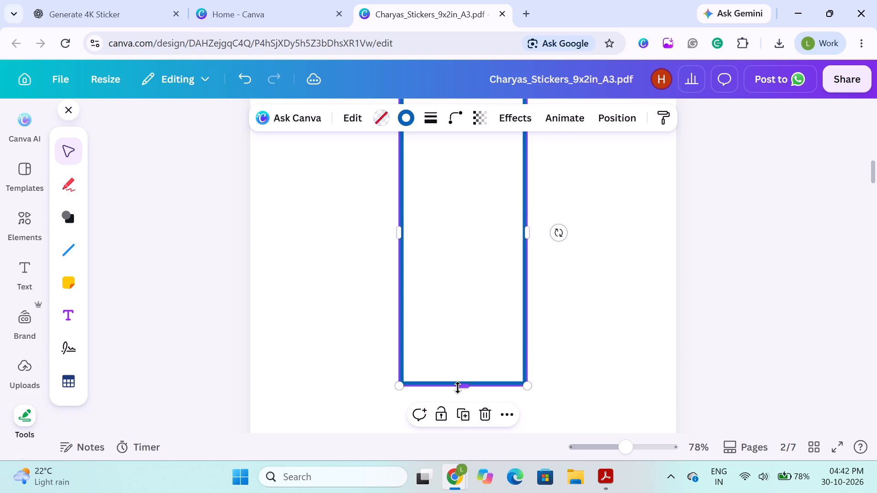
Lengthen the blue frame towards the bottom and top of page 2 to about 6.3 wide by 25 high.
scroll(458, 388, "down", 1)
scroll(505, 244, "up", 2)
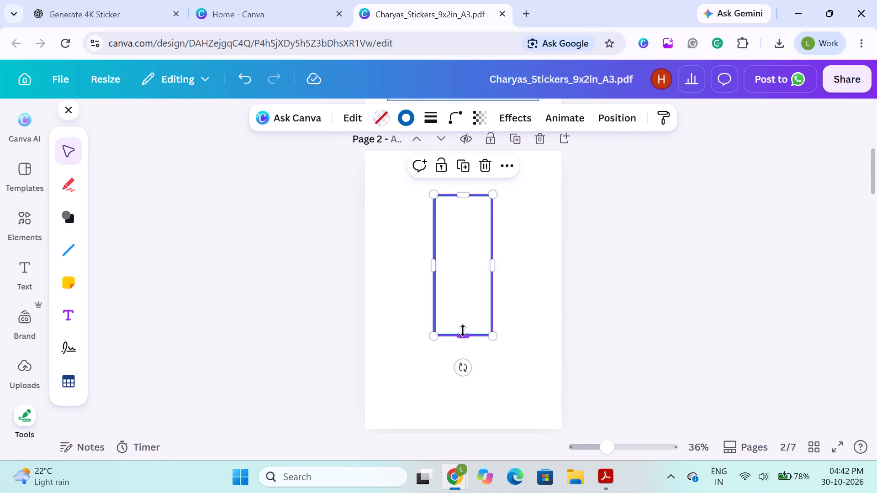
left_click_drag(463, 330, 464, 359)
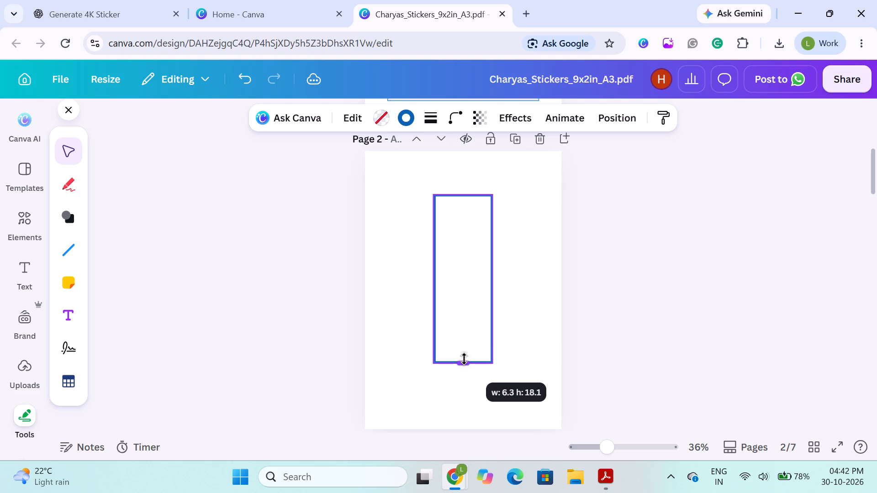
left_click_drag(464, 359, 465, 372)
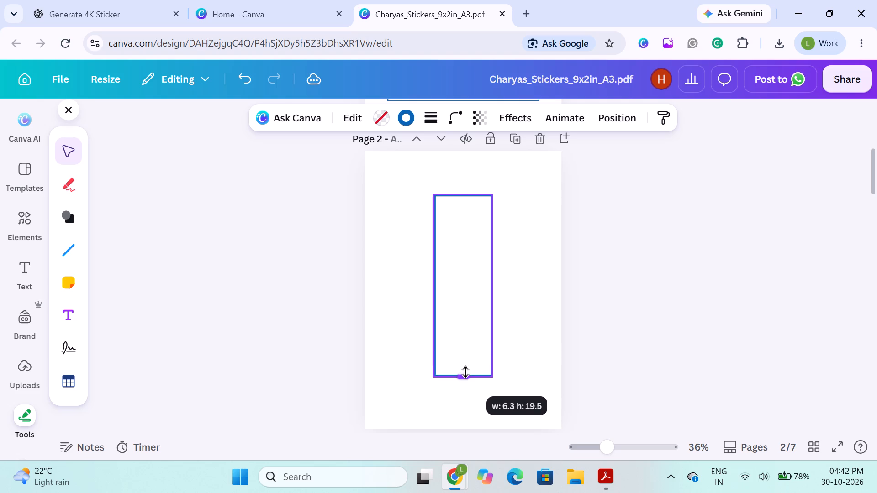
left_click_drag(465, 372, 469, 390)
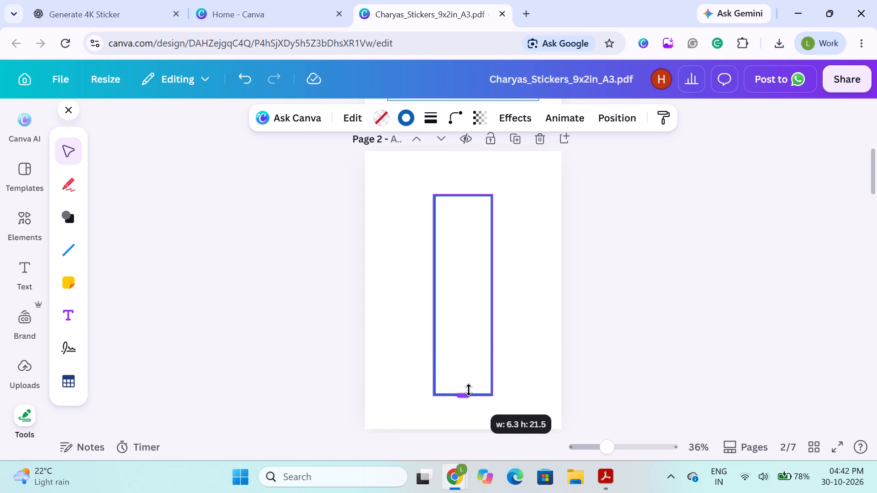
left_click_drag(469, 390, 470, 407)
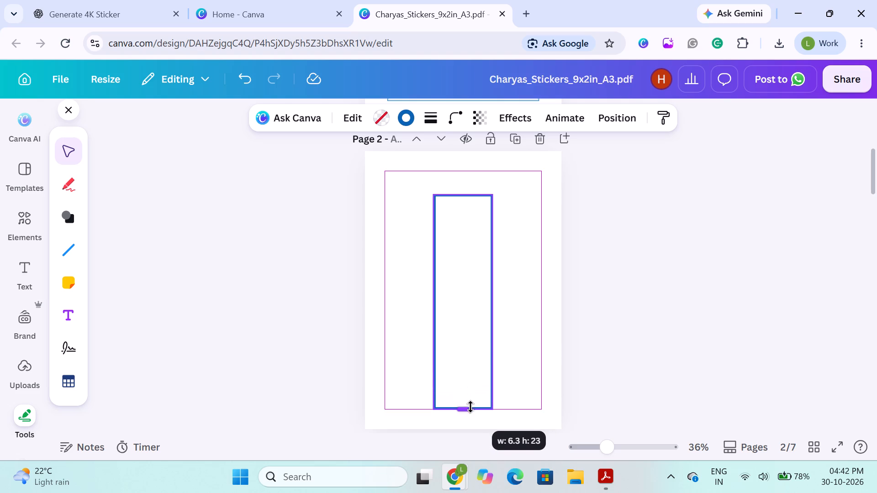
left_click_drag(470, 407, 470, 404)
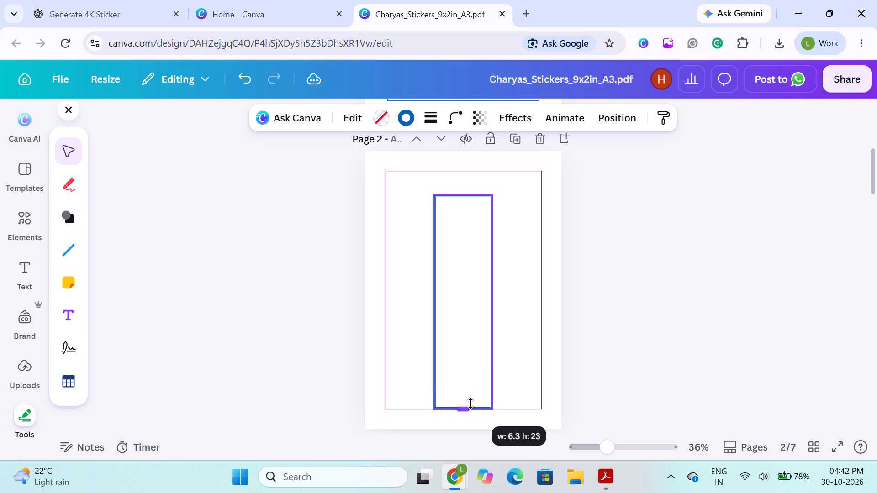
left_click_drag(470, 404, 470, 407)
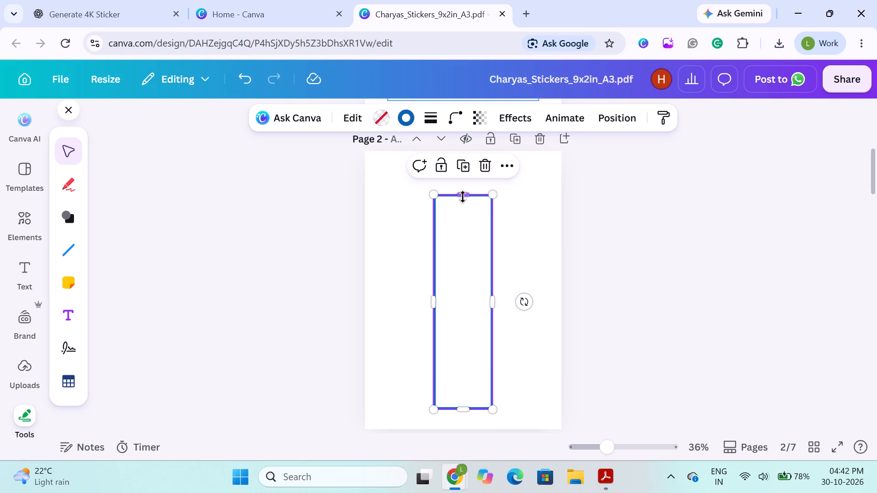
left_click_drag(463, 197, 461, 183)
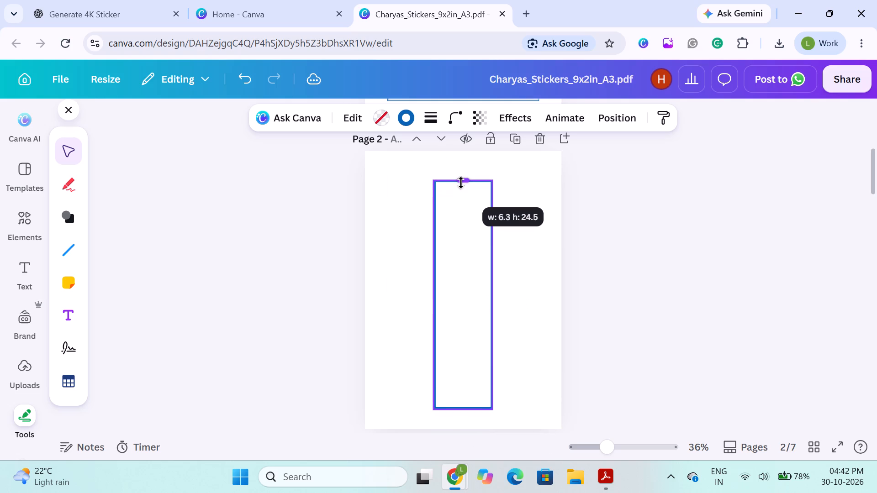
left_click_drag(461, 183, 461, 174)
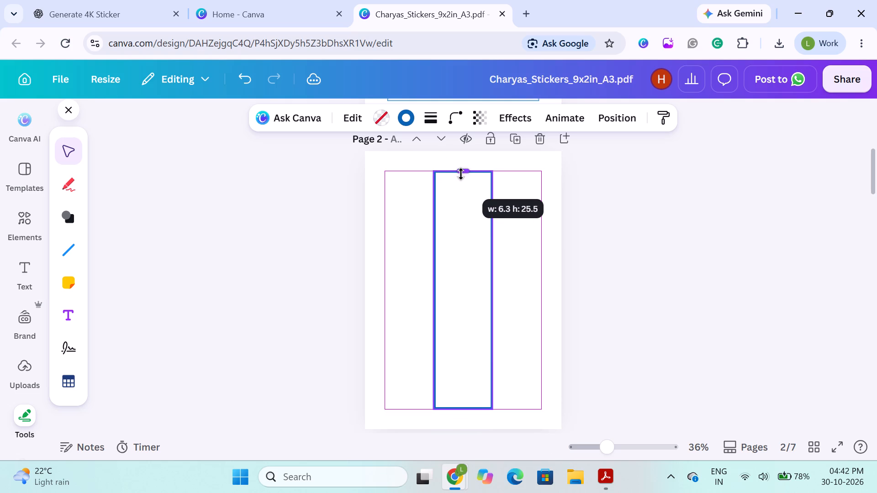
left_click_drag(461, 174, 461, 177)
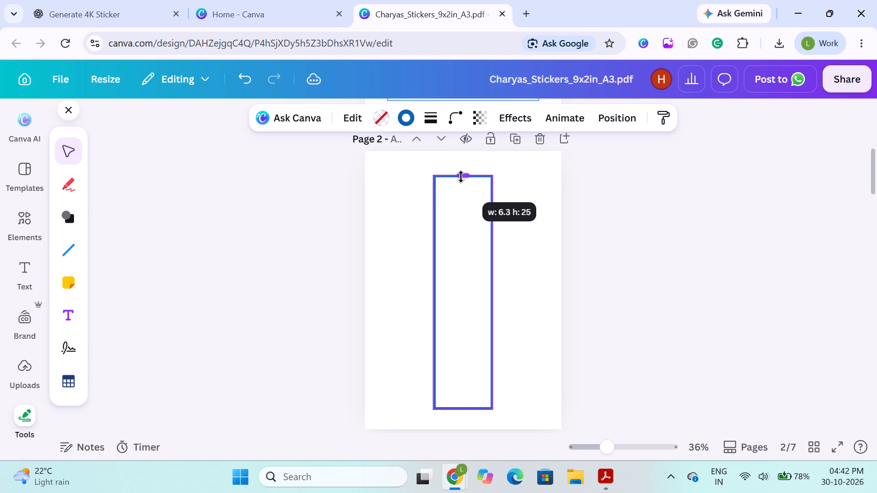
left_click_drag(461, 177, 461, 176)
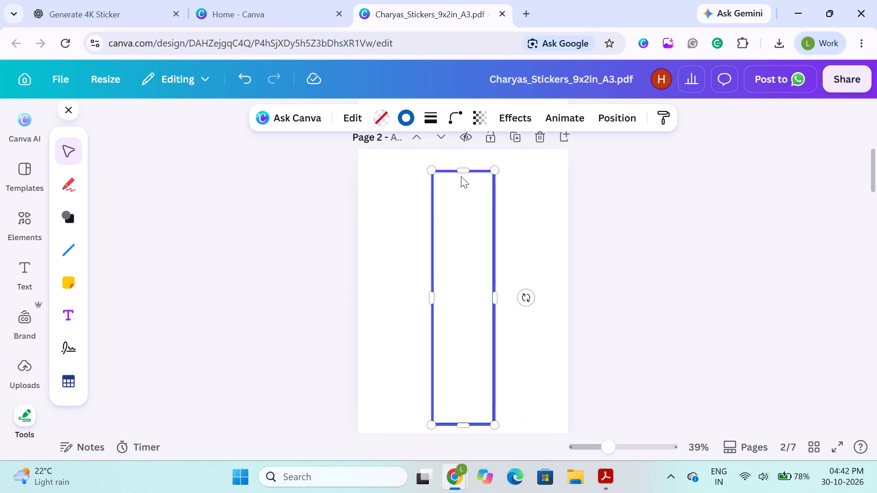
Move the tall blue frame slightly down on page 2.
left_click_drag(460, 207, 461, 217)
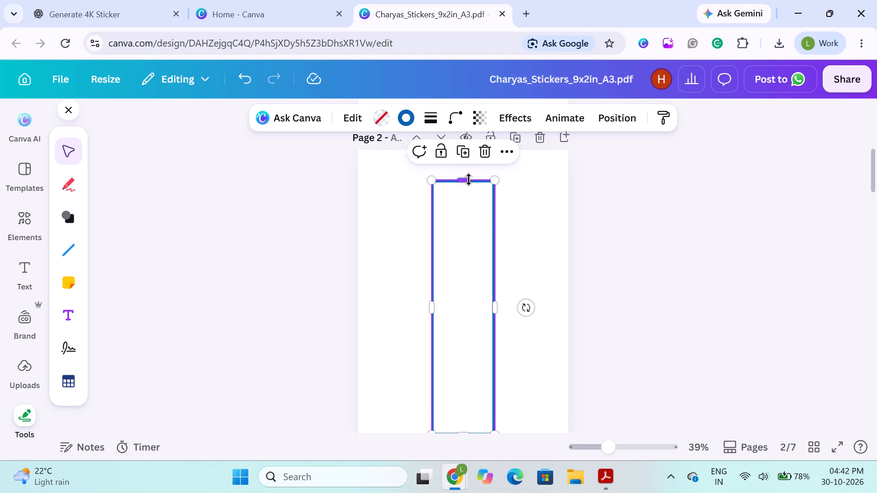
left_click(469, 179)
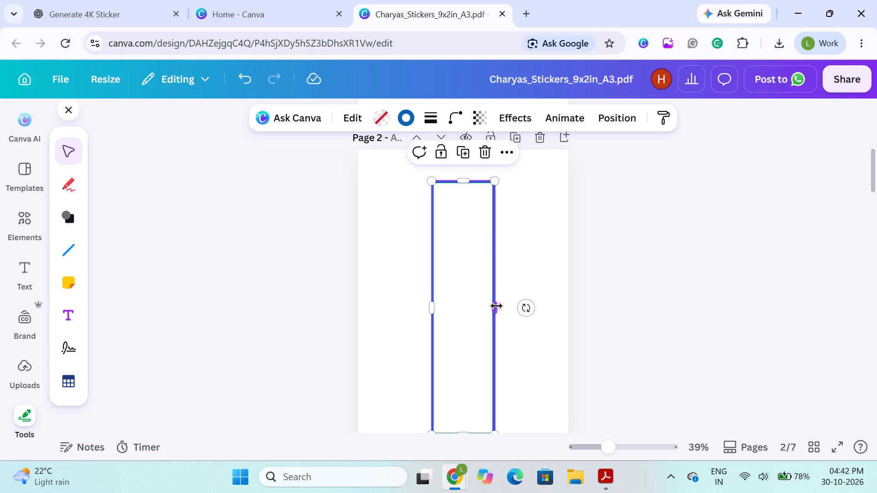
Narrow the tall blue frame from its right side to about 5 wide by 25.4 high.
left_click_drag(497, 306, 503, 308)
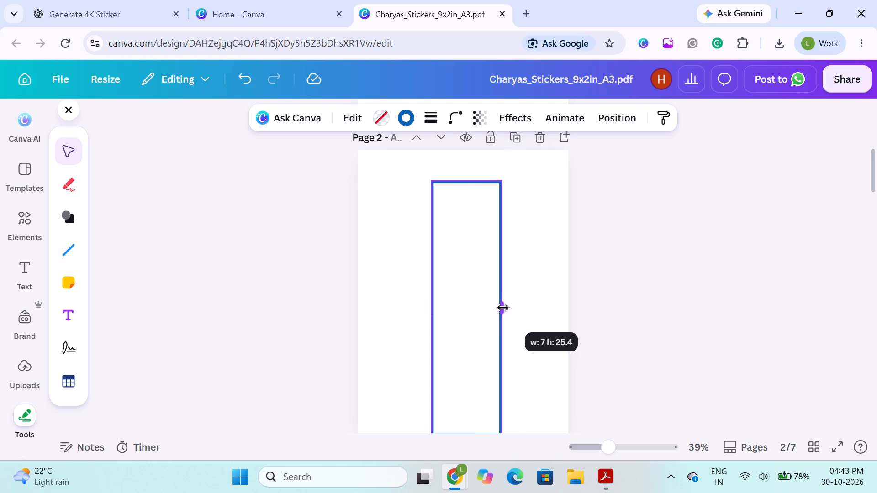
left_click_drag(503, 308, 499, 308)
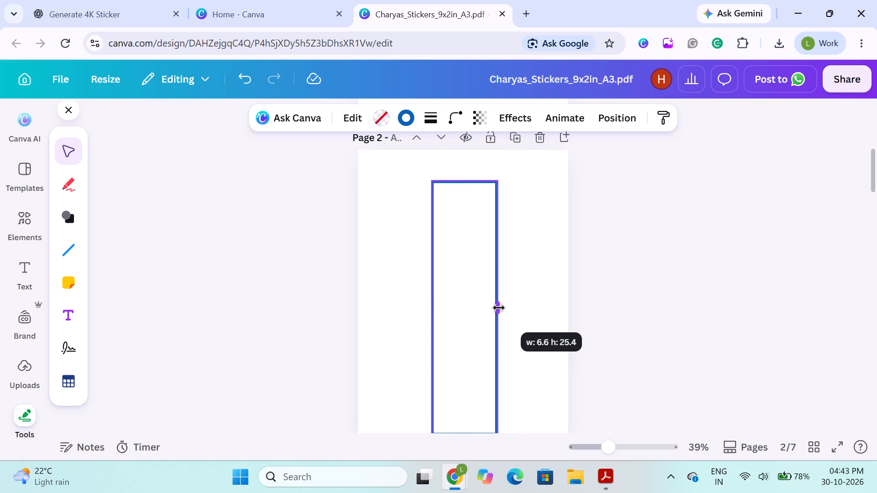
left_click_drag(499, 308, 492, 308)
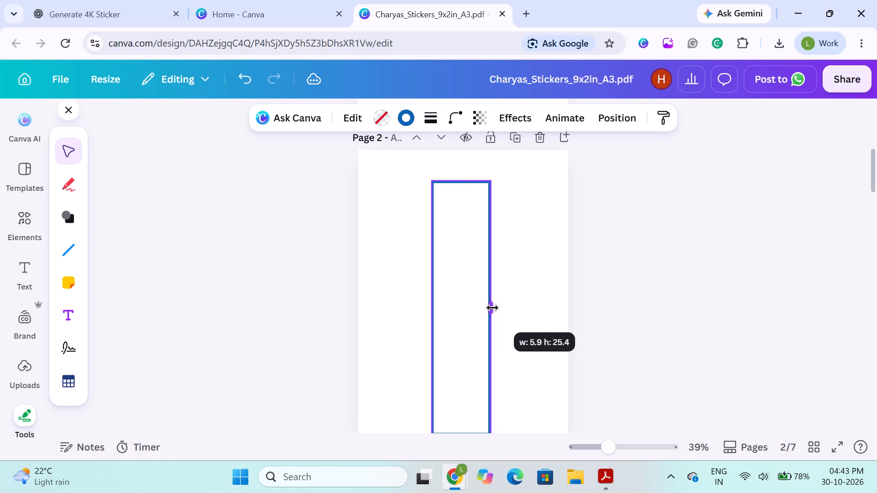
left_click_drag(492, 308, 491, 307)
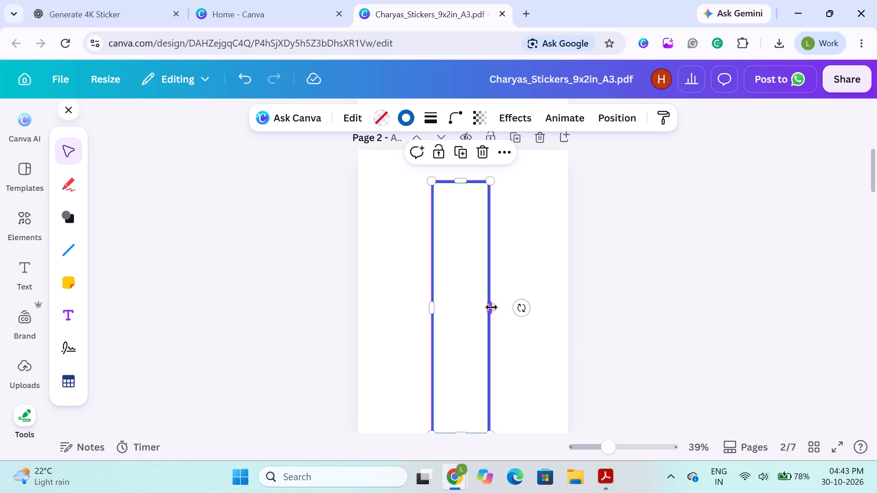
left_click_drag(491, 307, 492, 308)
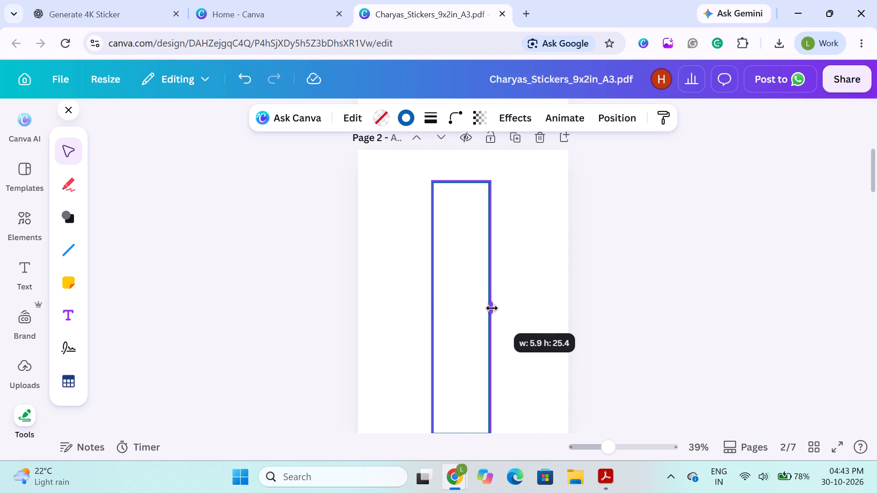
left_click_drag(492, 308, 487, 308)
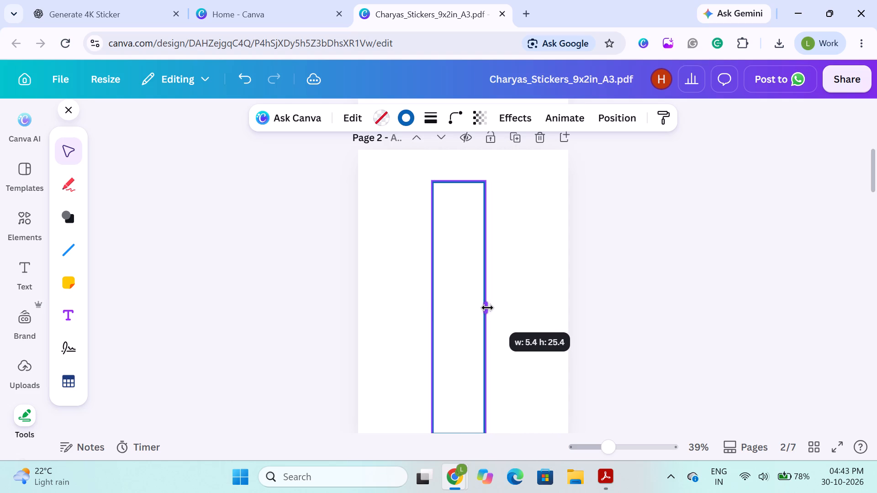
left_click_drag(487, 308, 486, 308)
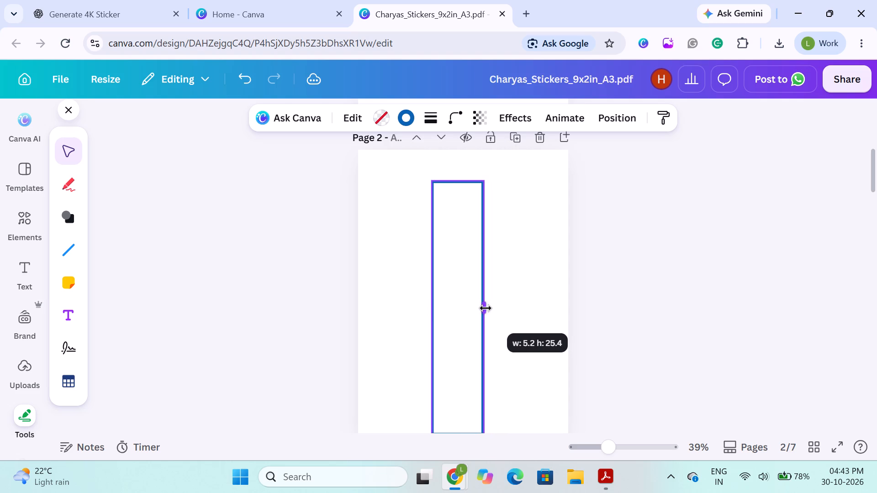
left_click_drag(486, 308, 484, 309)
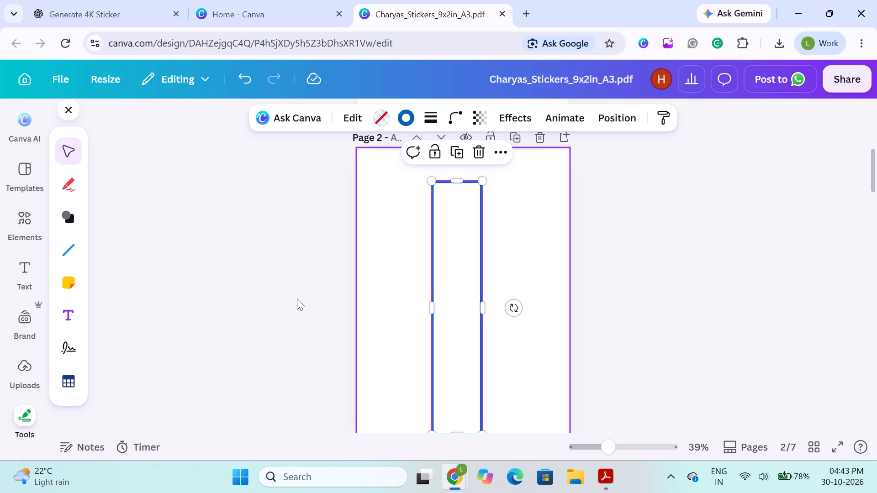
left_click(297, 299)
left_click(465, 309)
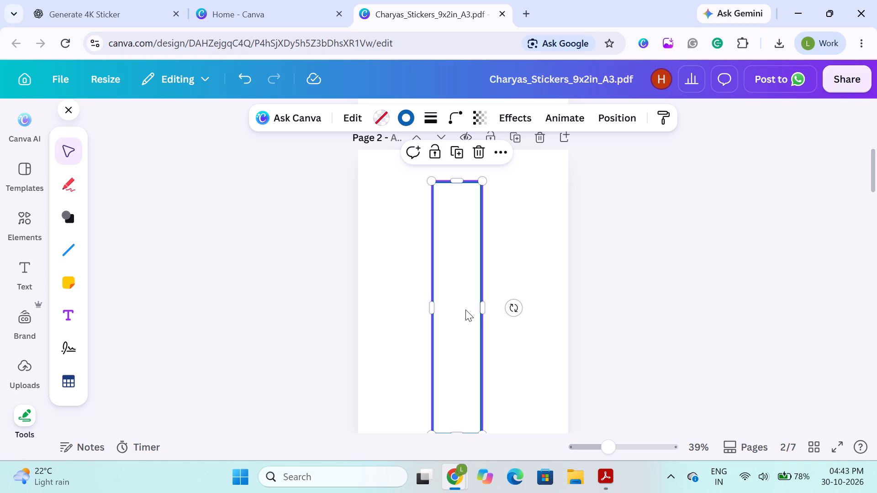
left_click(288, 256)
Examine the CHANGING ROOM sticker on page 1 and the blue frame on page 2.
scroll(288, 256, "up", 1)
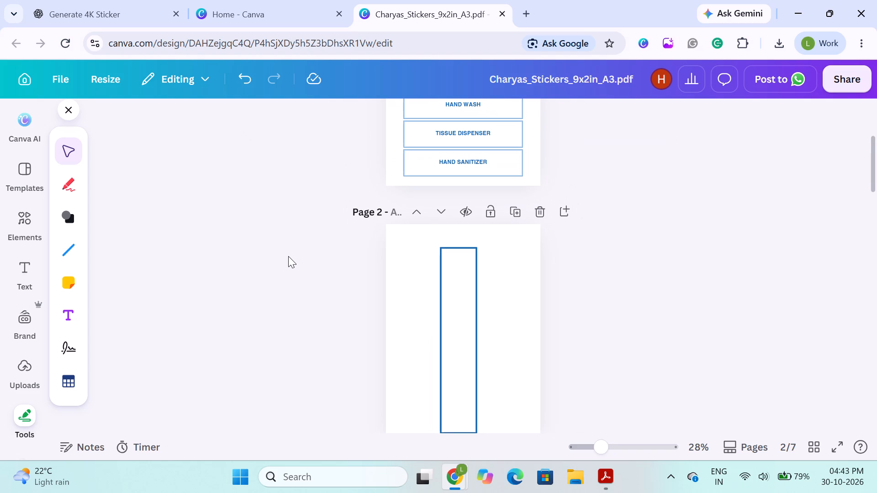
scroll(457, 171, "up", 3)
left_click(457, 171)
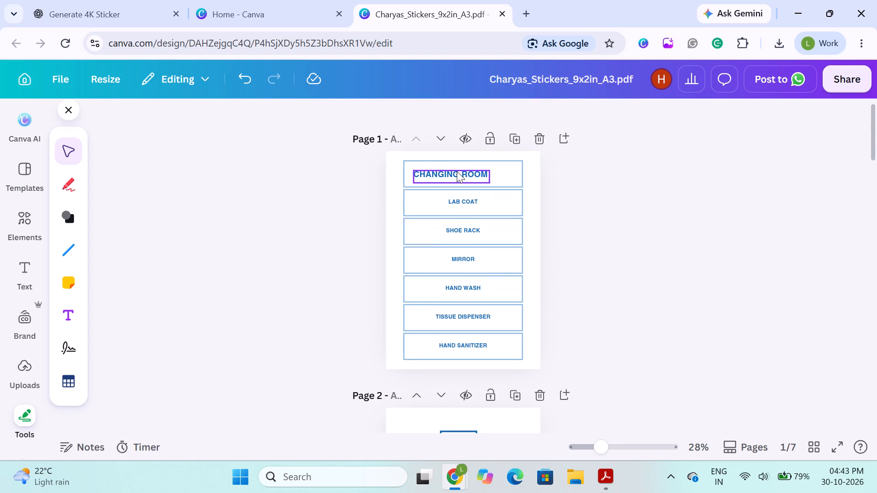
left_click(259, 193)
scroll(350, 260, "down", 3)
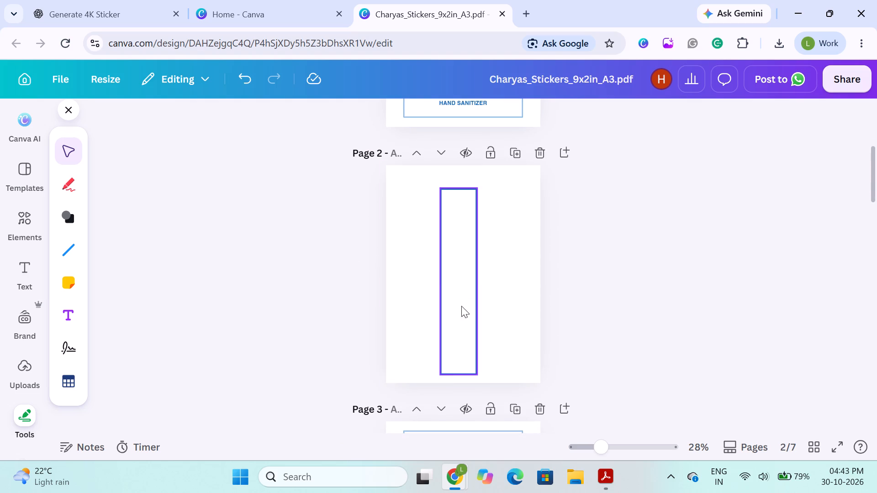
left_click(466, 315)
left_click(222, 230)
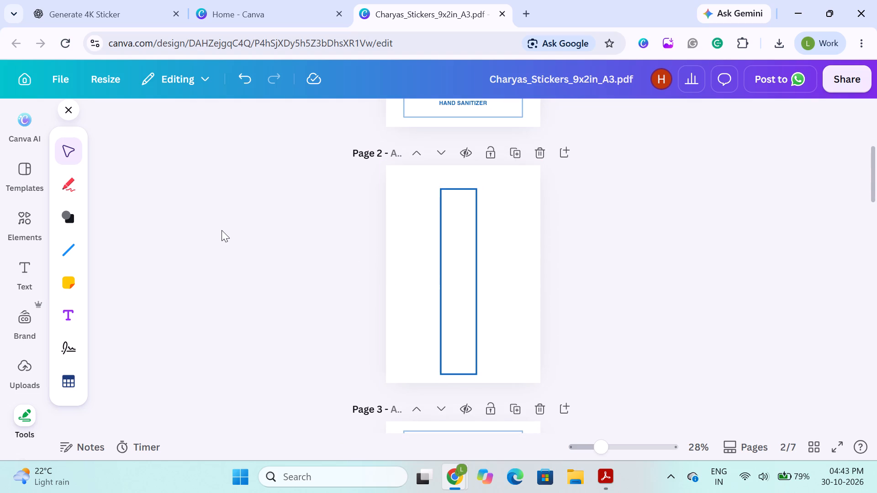
Duplicate the tall blue frame twice and arrange the three frames in an evenly spaced, top-aligned row across page 2.
left_click(461, 239)
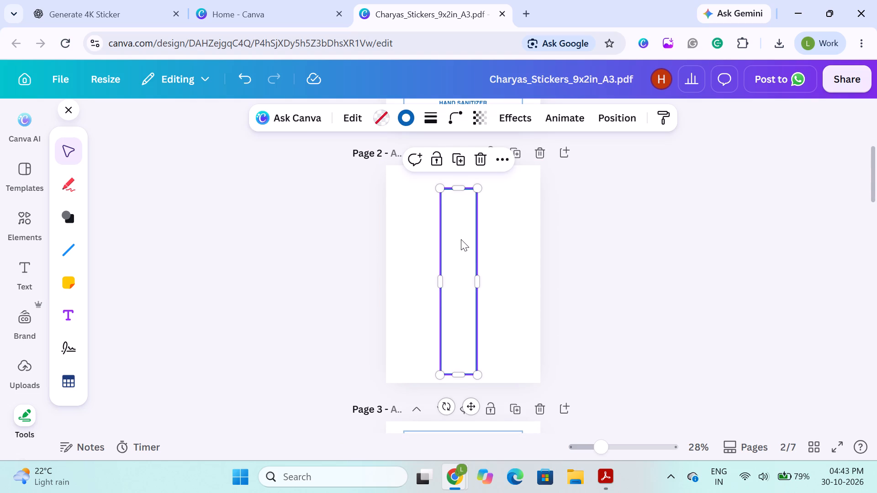
key("ctrl+d")
key("ctrl+d")
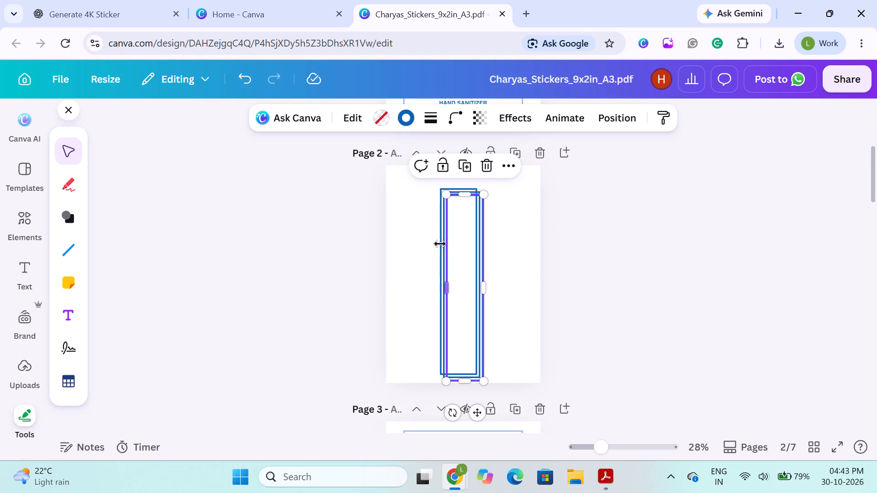
left_click(288, 242)
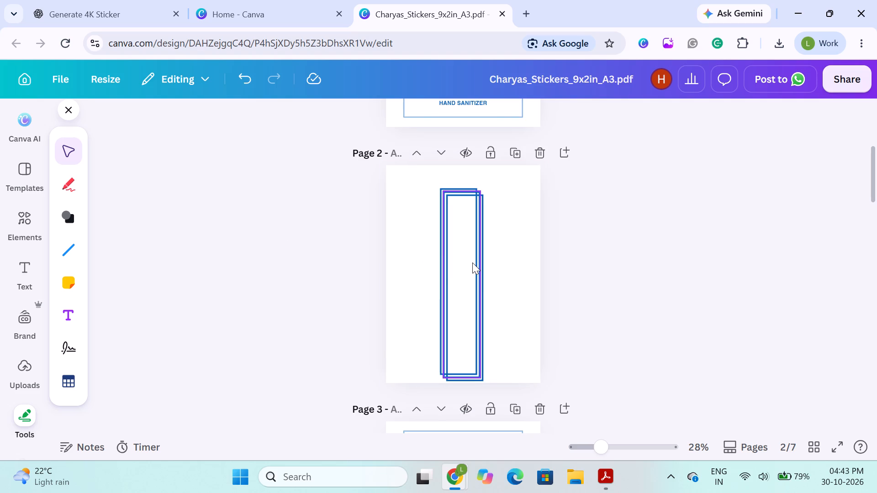
left_click_drag(472, 262, 418, 249)
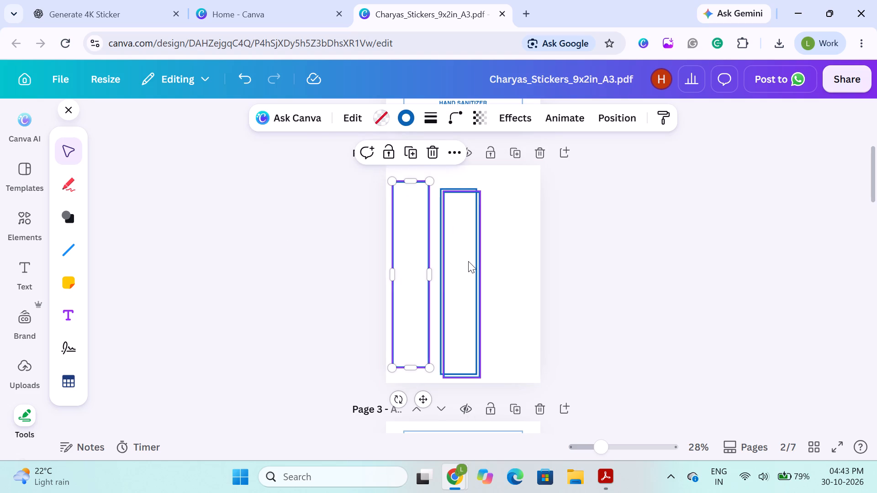
left_click_drag(468, 261, 523, 258)
left_click_drag(398, 270, 396, 277)
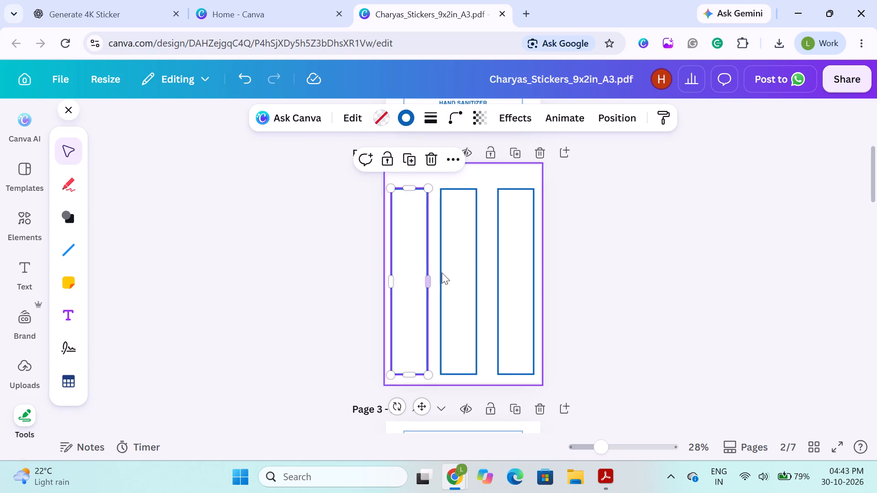
left_click_drag(453, 270, 460, 269)
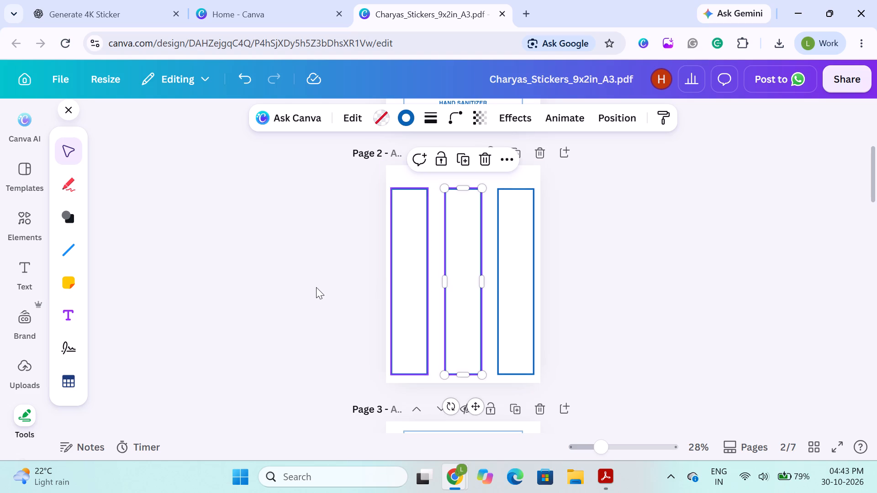
left_click(316, 287)
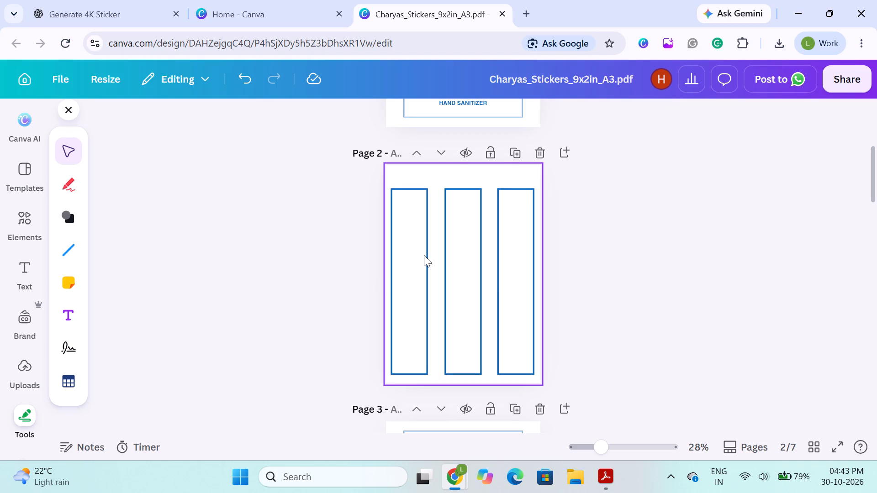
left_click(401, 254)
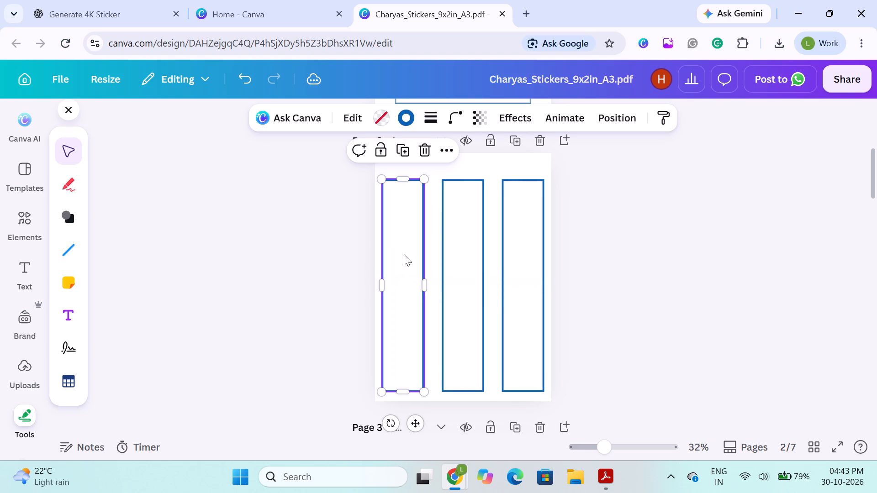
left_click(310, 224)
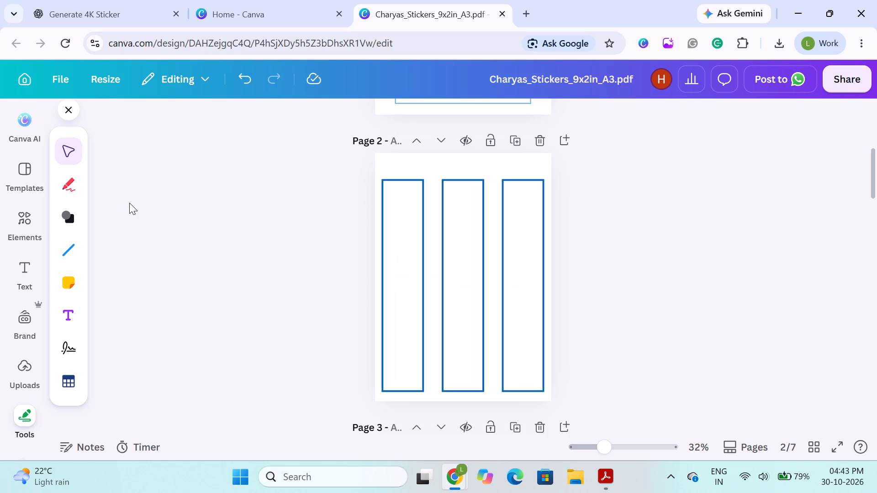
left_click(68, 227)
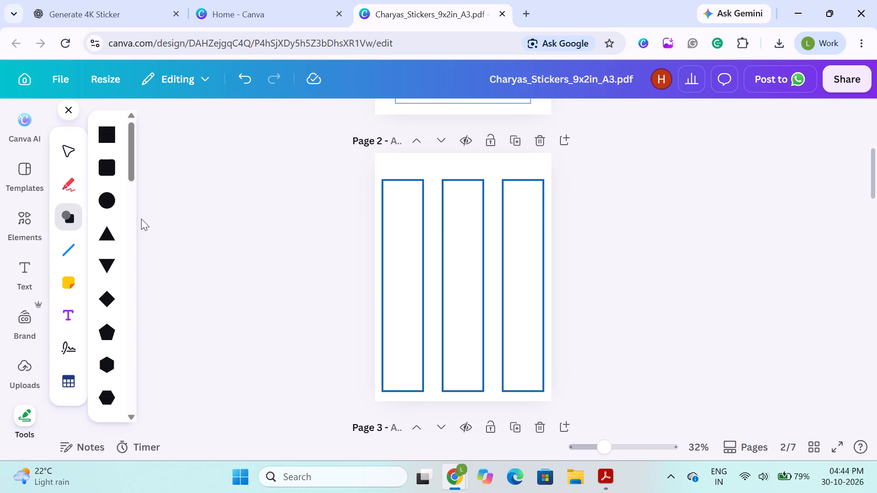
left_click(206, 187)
Duplicate the leftmost frame and enlarge the copy into an outer border around all three frames, about 21 wide by 27.9 high.
left_click(420, 231)
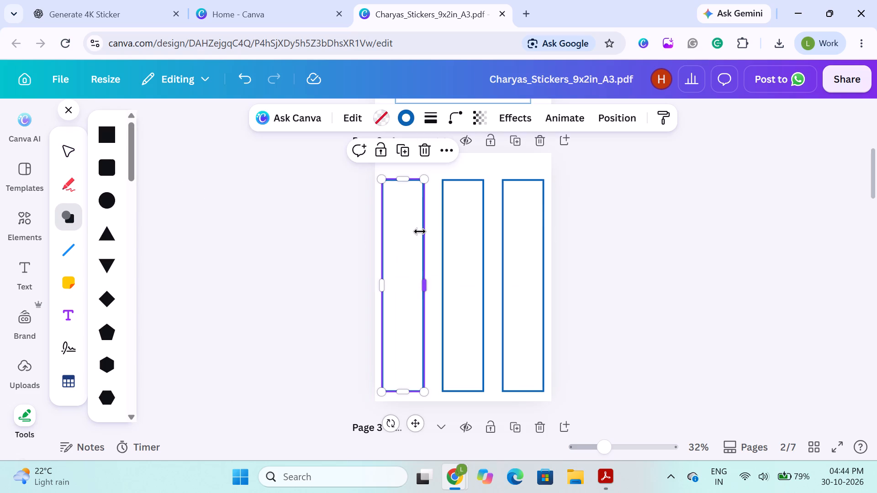
key("ctrl+d")
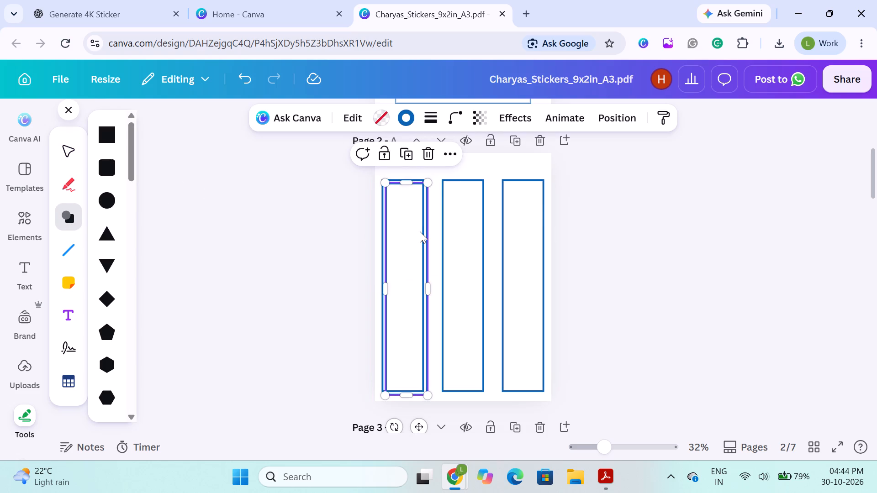
left_click_drag(427, 184, 548, 168)
left_click_drag(382, 164, 369, 162)
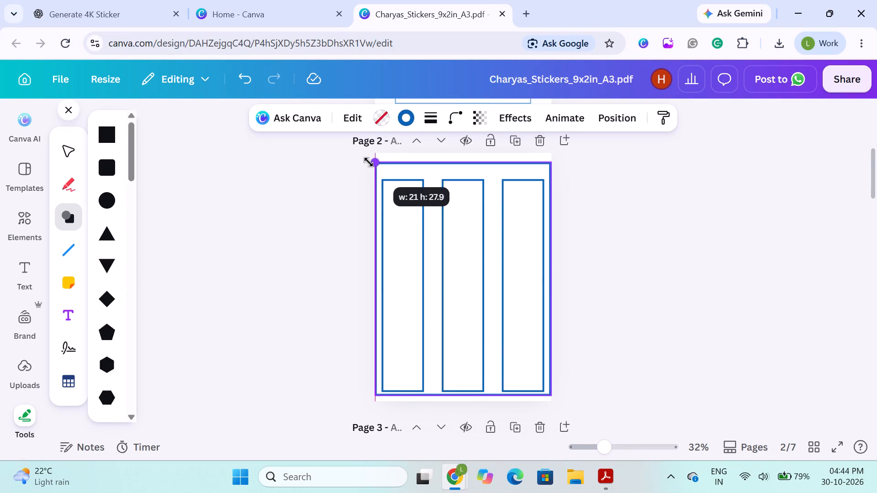
left_click_drag(369, 162, 375, 167)
left_click(375, 167)
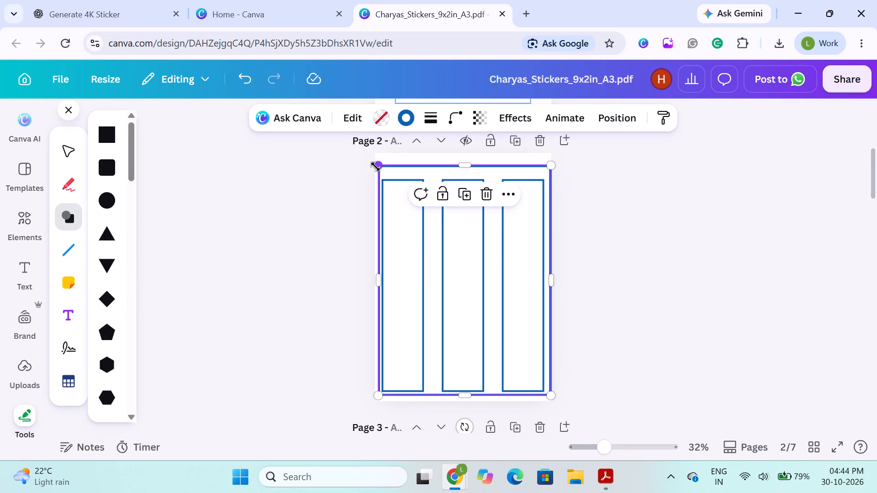
left_click(287, 199)
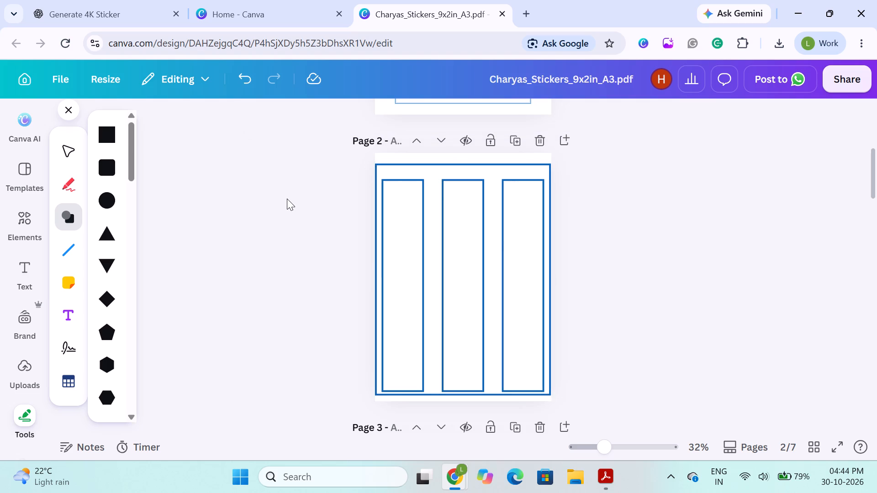
Nudge the outer blue border down so its lower edge sits at the bottom edge of page 2.
left_click(485, 197)
key("Down")
key("Down")
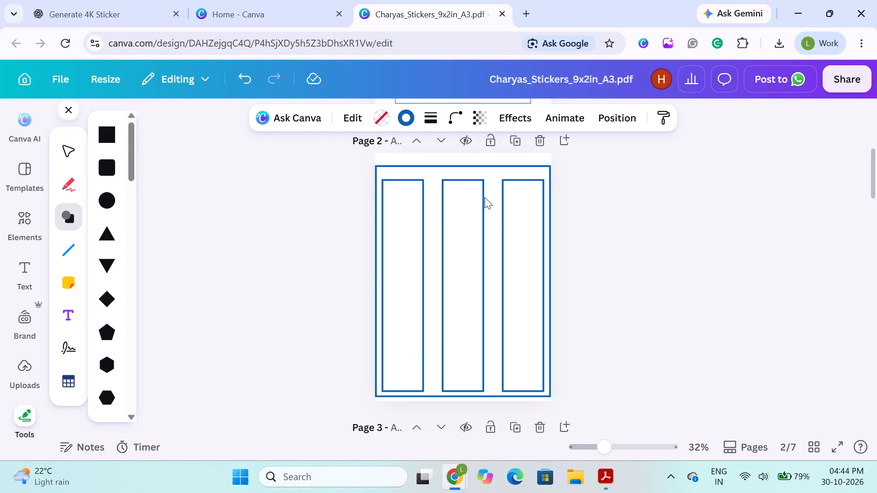
key("Down")
key("Down")
key("Down")
key("Down")
key("Down")
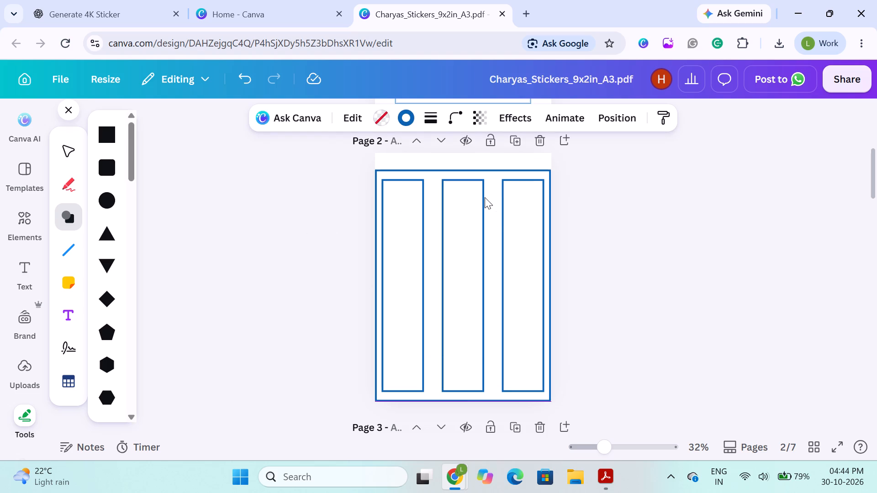
key("Up")
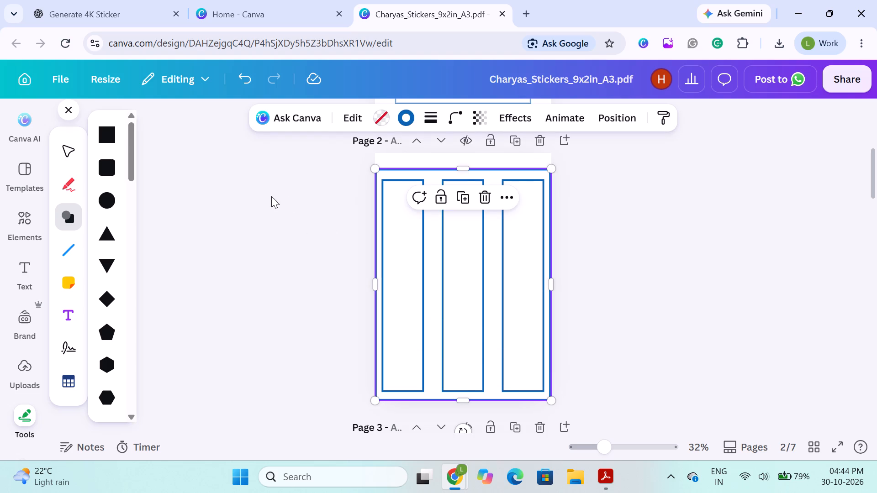
left_click(271, 196)
left_click(402, 225)
left_click(288, 248)
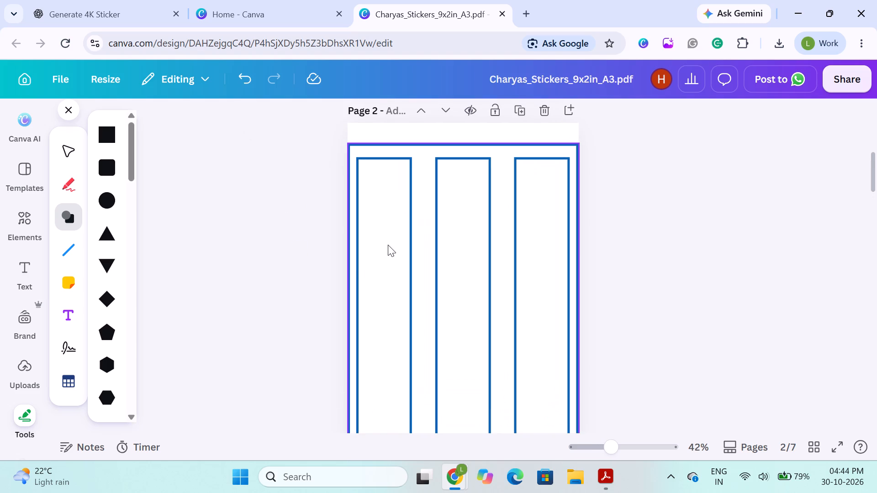
Send the outer blue border behind the three tall frames, down to the back of page 2.
left_click(63, 110)
left_click(245, 167)
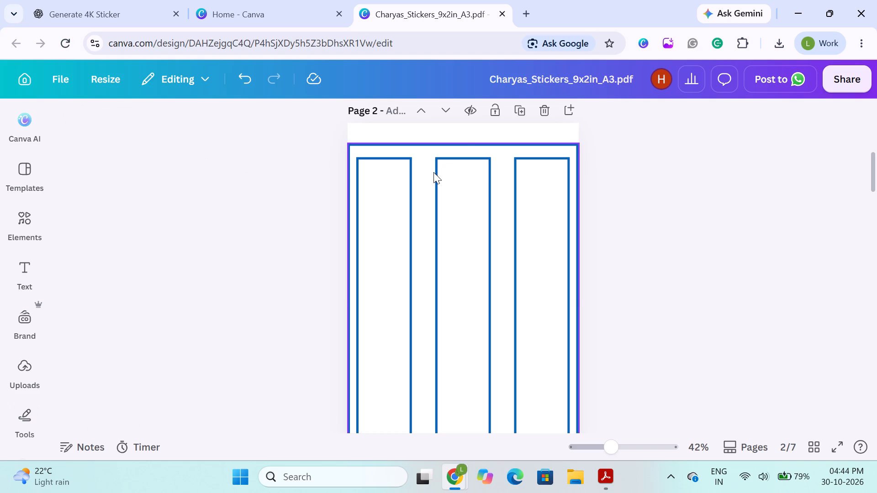
left_click(433, 172)
left_click(627, 120)
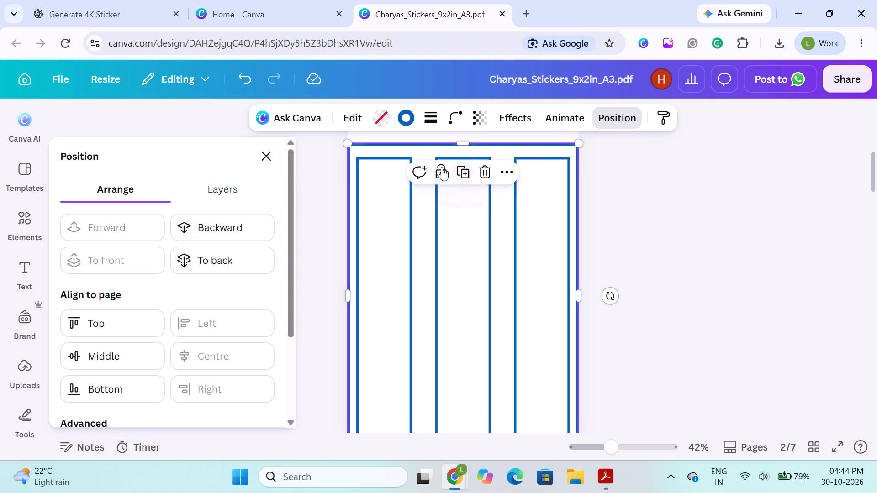
left_click(219, 229)
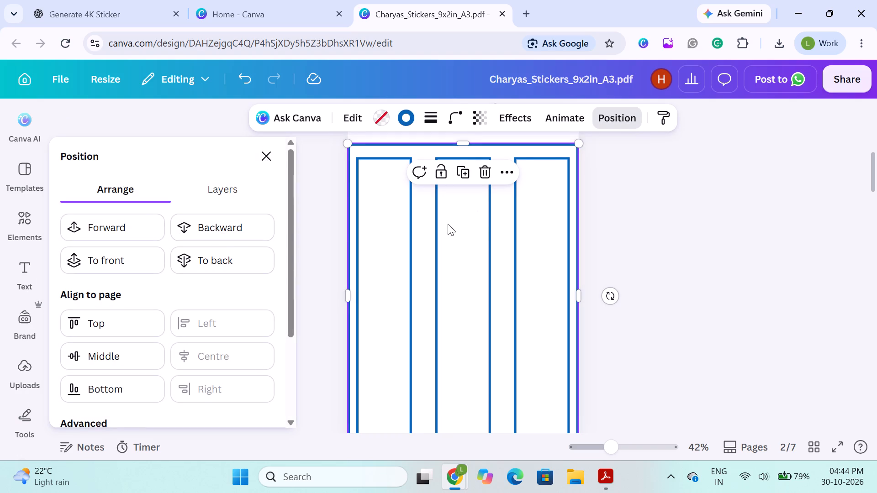
double_click(220, 231)
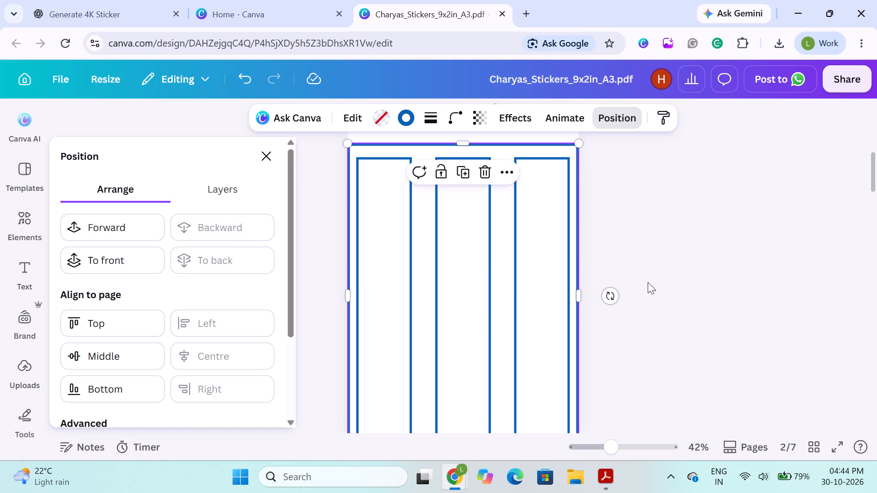
left_click(648, 282)
Nudge the rightmost and middle frames slightly left and up, and the leftmost frame slightly right, inside the outer border.
left_click(539, 255)
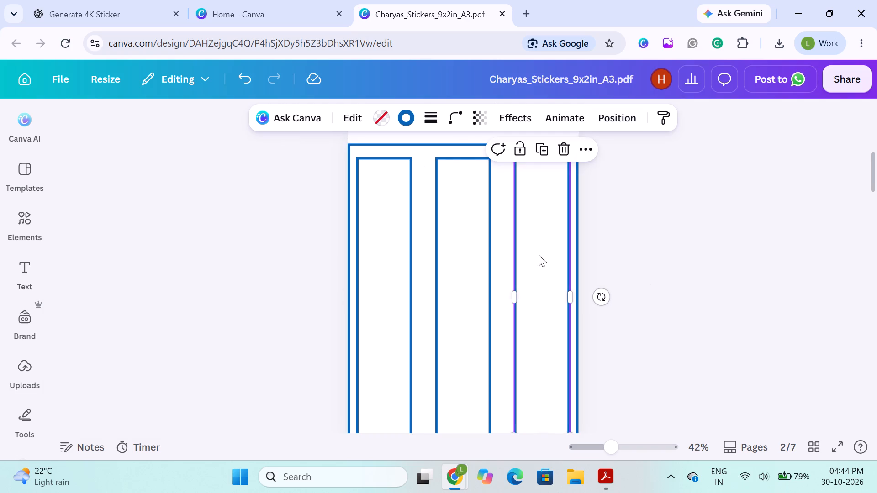
key("Left")
key("Left")
key("Up")
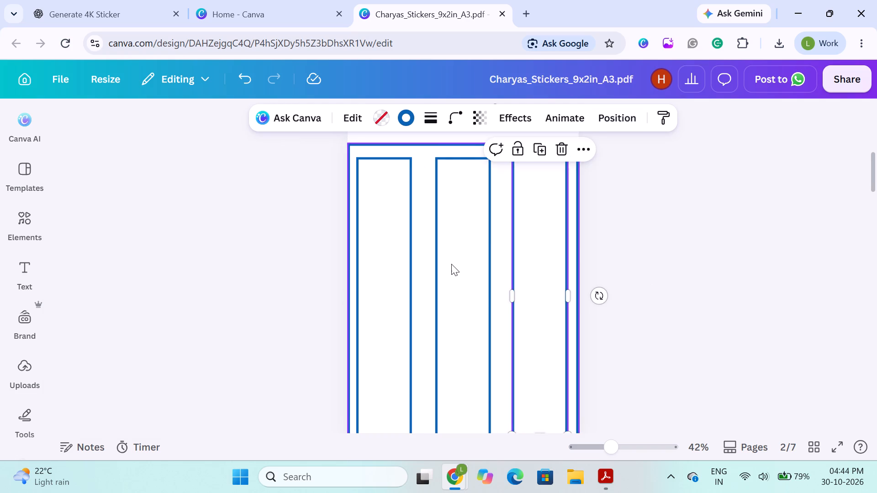
left_click(449, 264)
key("Left")
key("Up")
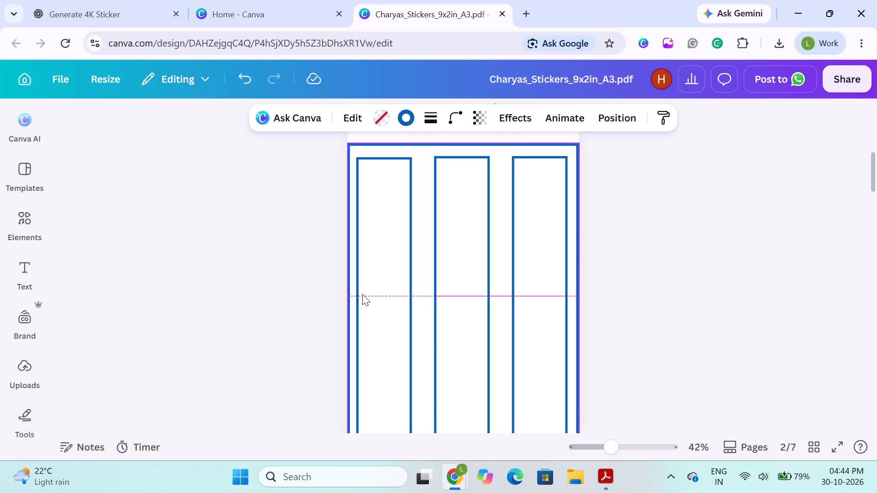
left_click(362, 294)
key("Right")
key("Right")
key("Down")
key("Up")
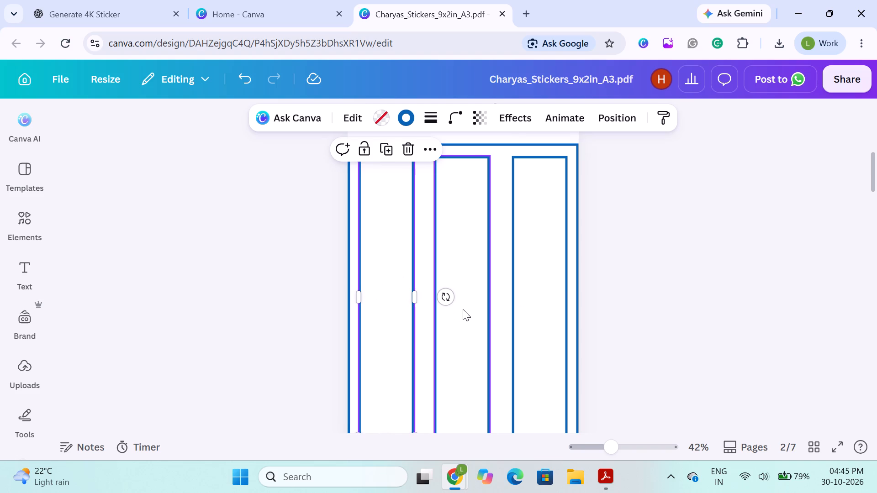
left_click(299, 328)
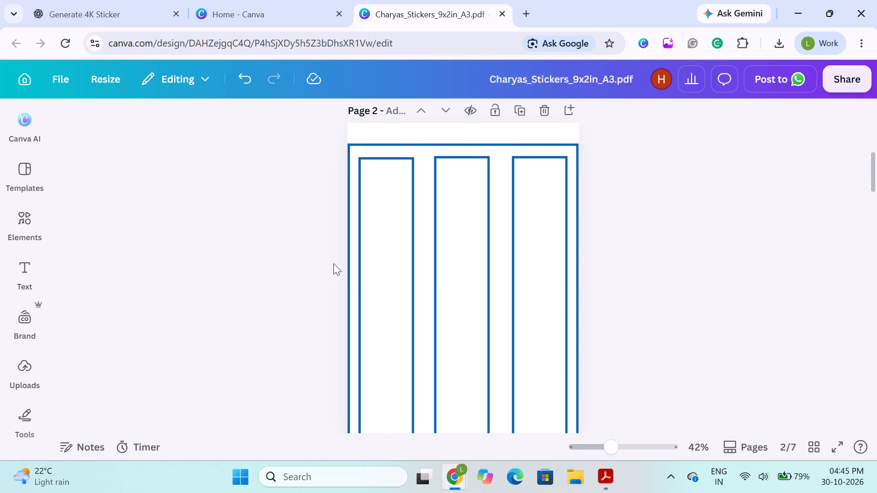
Nudge the rightmost frame left and the middle and leftmost frames right, making both gaps between the frames 1.8.
scroll(337, 264, "down", 1)
scroll(396, 278, "up", 2)
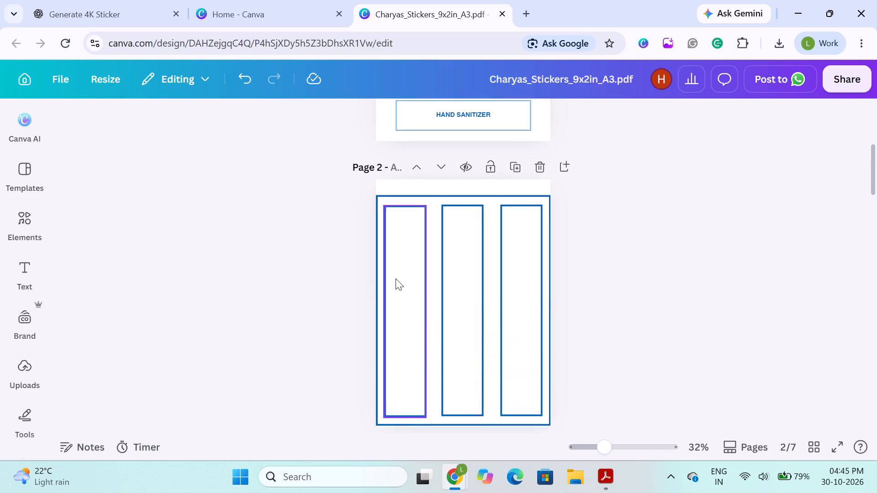
left_click(396, 278)
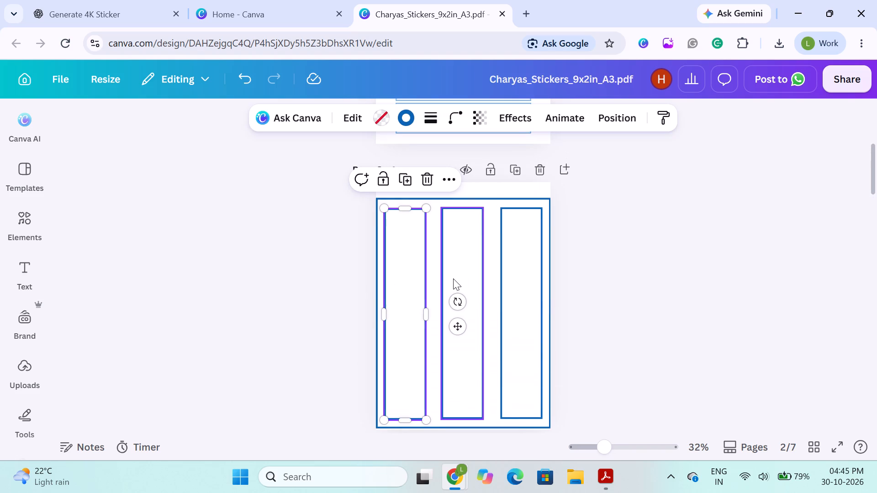
left_click(453, 278, "shift")
left_click(531, 257)
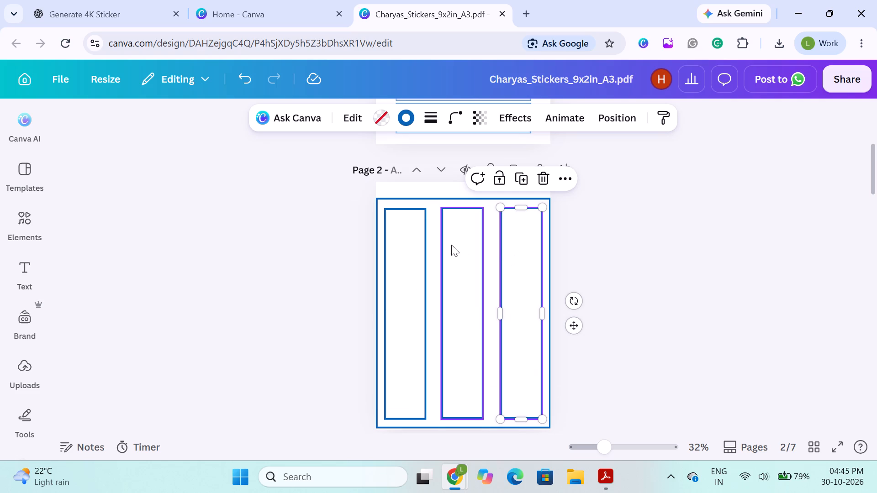
left_click(528, 273)
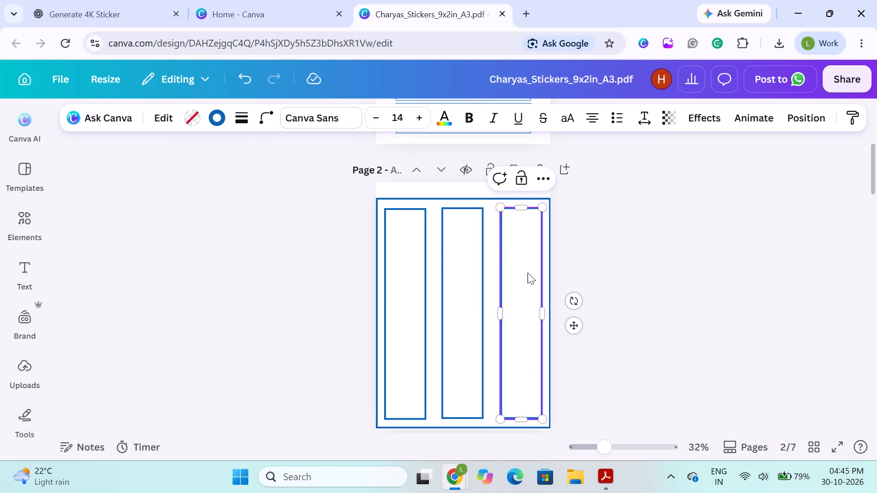
left_click(648, 285)
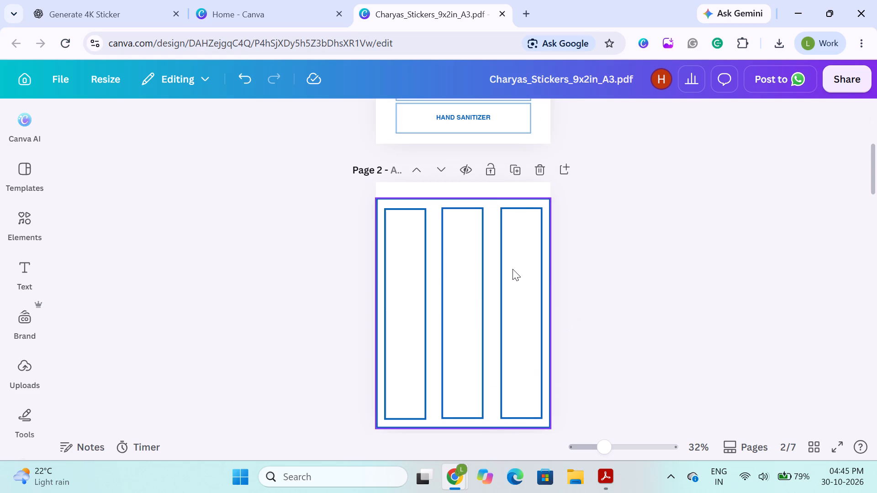
left_click(512, 269)
key("Left")
left_click(459, 283)
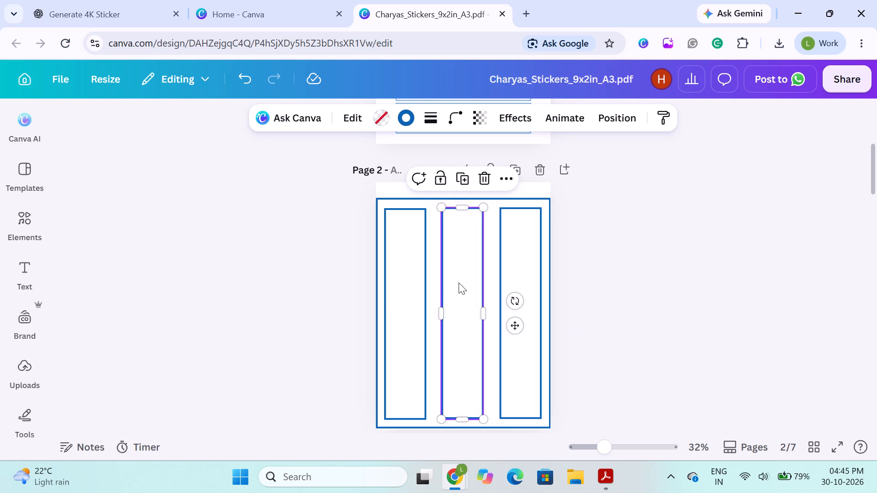
key("Right")
left_click(409, 275)
key("Right")
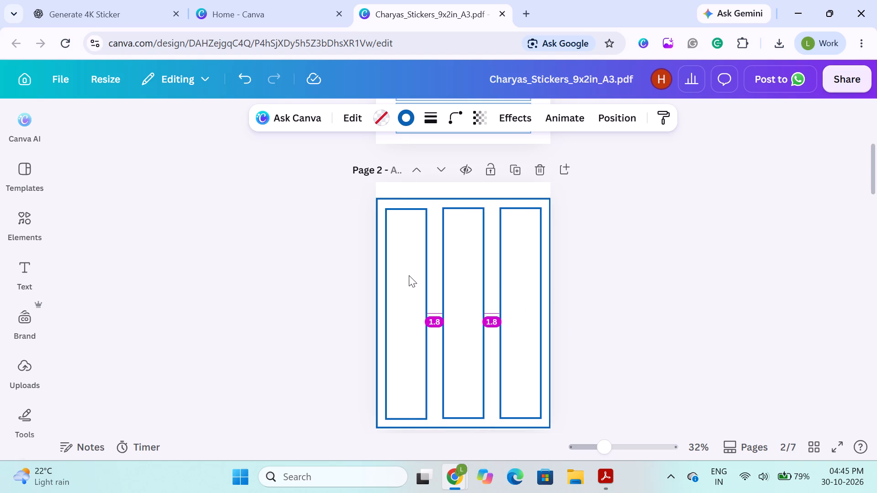
left_click(323, 276)
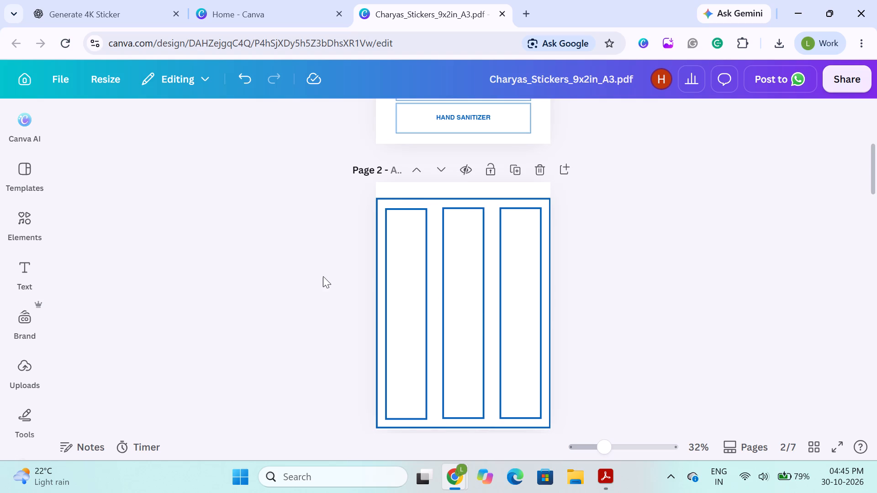
left_click(320, 240)
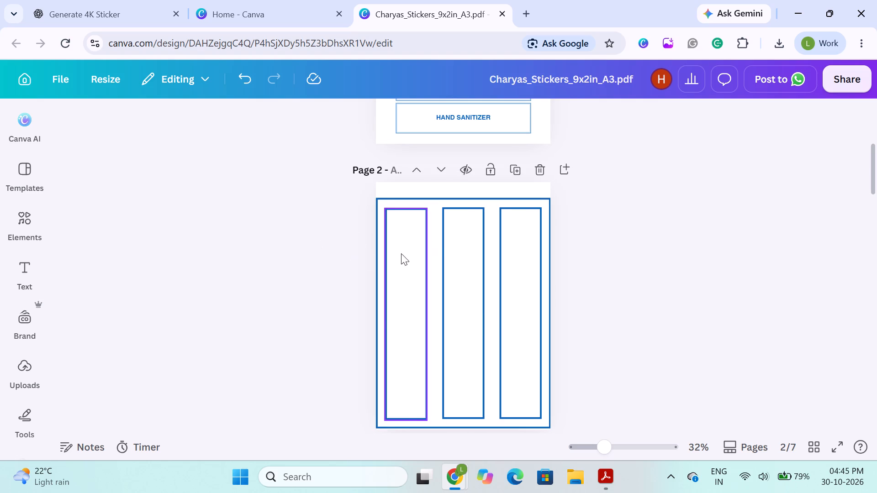
Nudge the leftmost frame right and the rightmost frame left to widen their outer-border margins, shifting the middle frame slightly right.
left_click(408, 259)
key("Right")
key("Right")
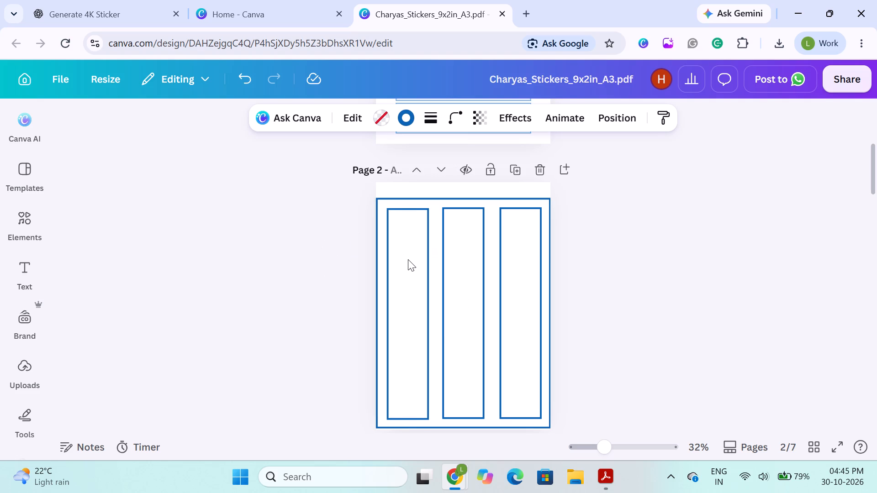
key("Right")
key("Left")
left_click(460, 263)
key("Right")
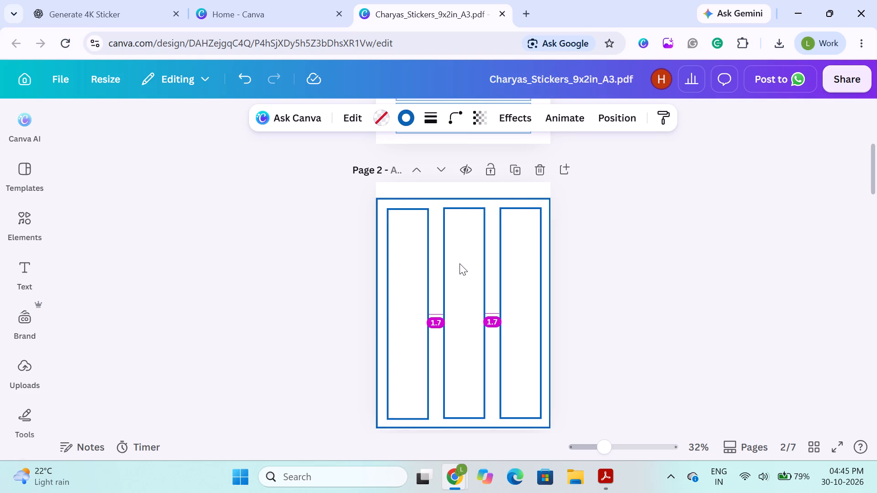
left_click(523, 283)
key("Left")
key("Left")
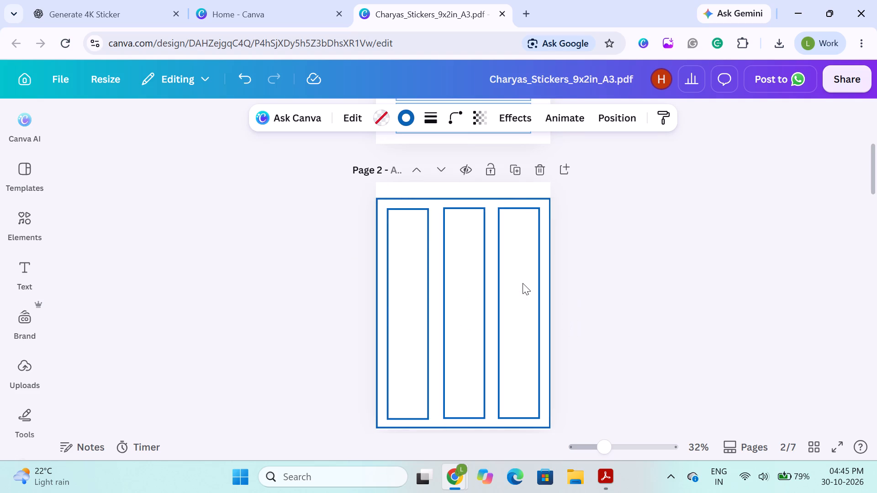
key("Left")
key("Right")
left_click(417, 291)
key("Right")
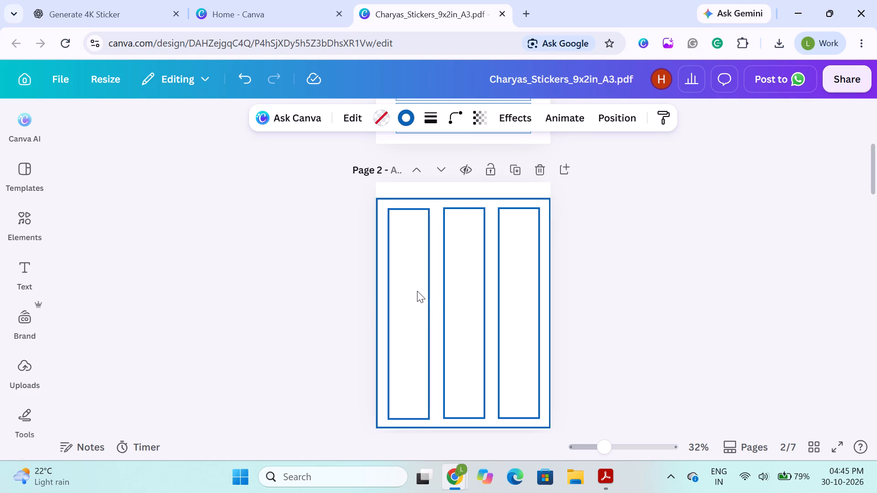
left_click(518, 294)
key("Left")
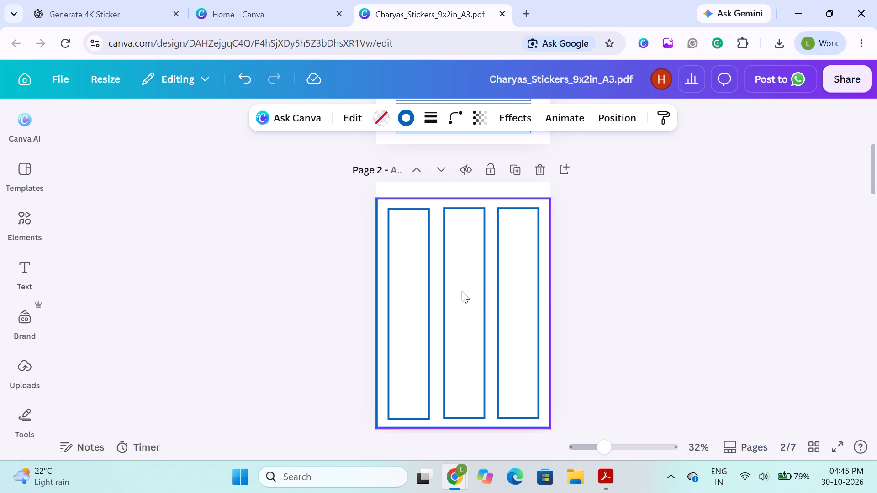
Re-centre the middle frame between the two side frames, keeping the leftmost frame's inward position.
left_click(454, 291)
key("Right")
key("Left")
key("Right")
key("Right")
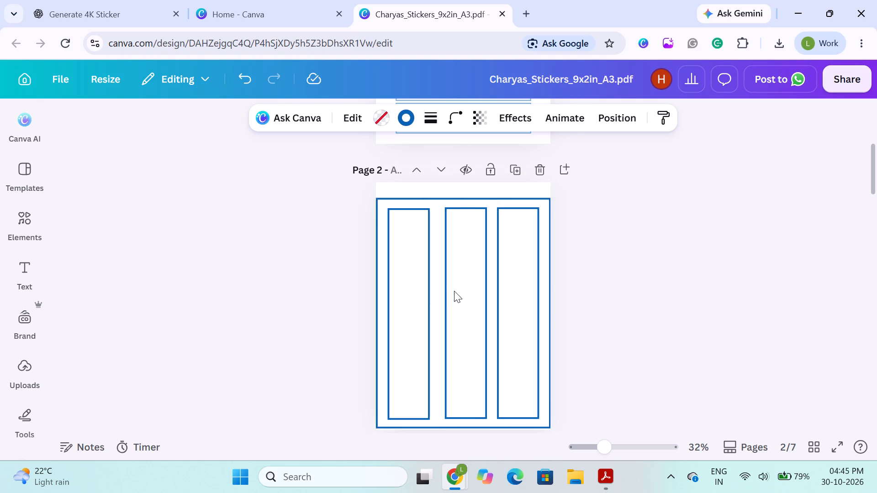
key("Left")
key("Left")
key("Left")
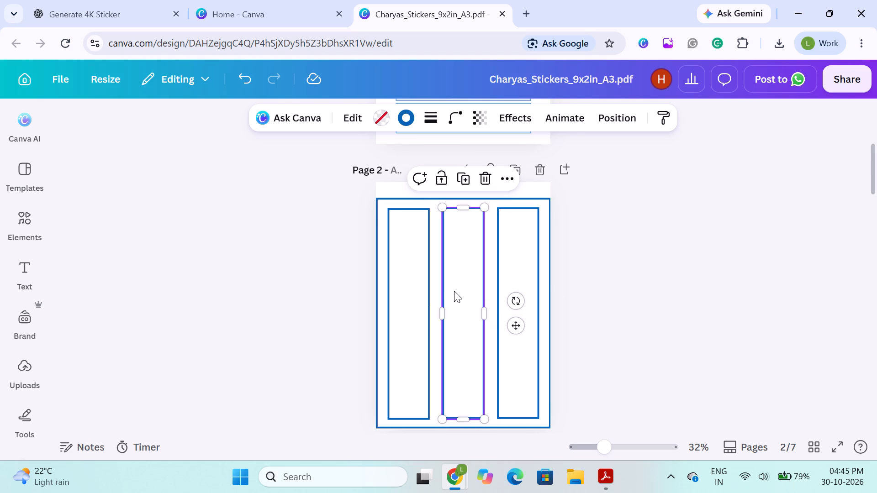
left_click(269, 309)
left_click(414, 296)
key("Left")
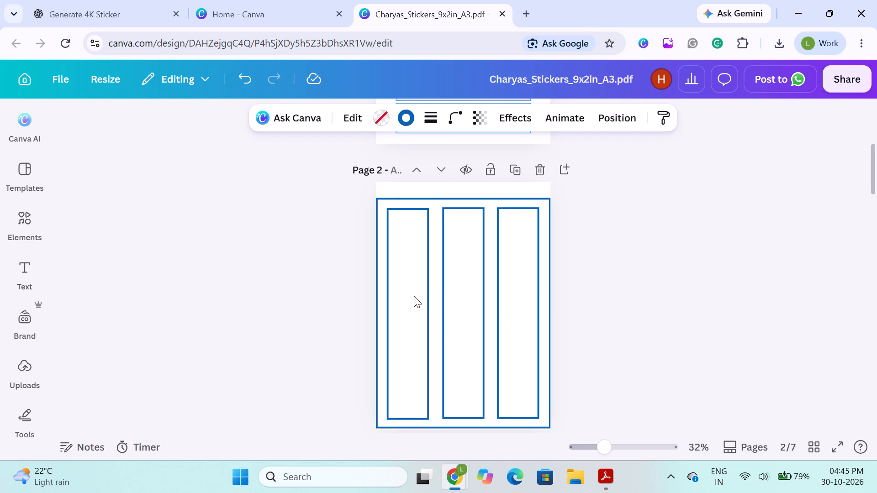
key("Right")
left_click(583, 300)
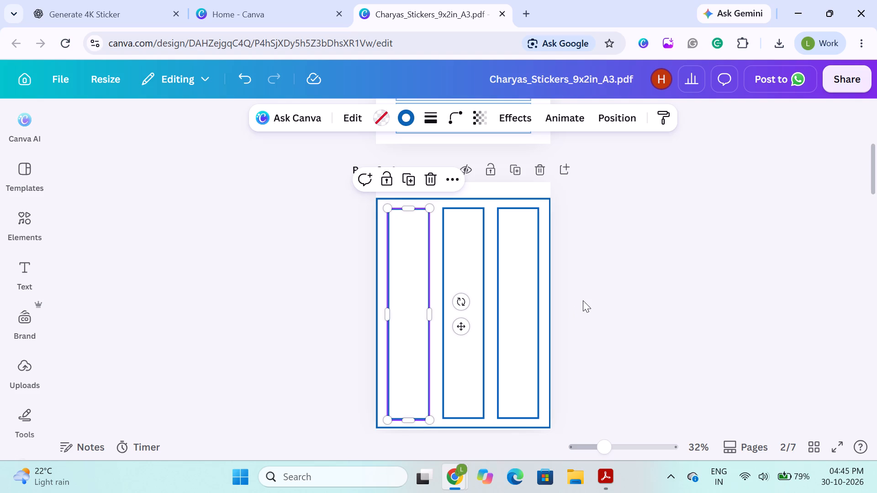
left_click(314, 264)
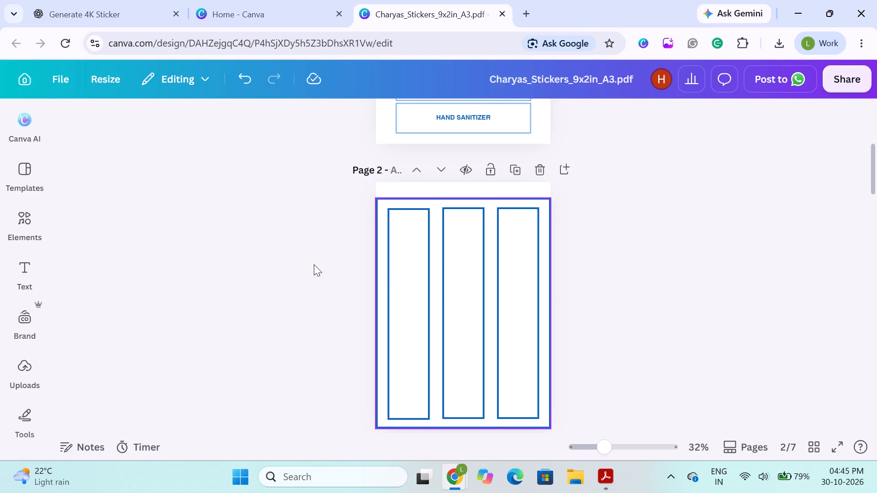
Set the stroke weight of all three tall blue frames on page 2 to 7, leaving the outer border out of the selection.
scroll(314, 264, "up", 1)
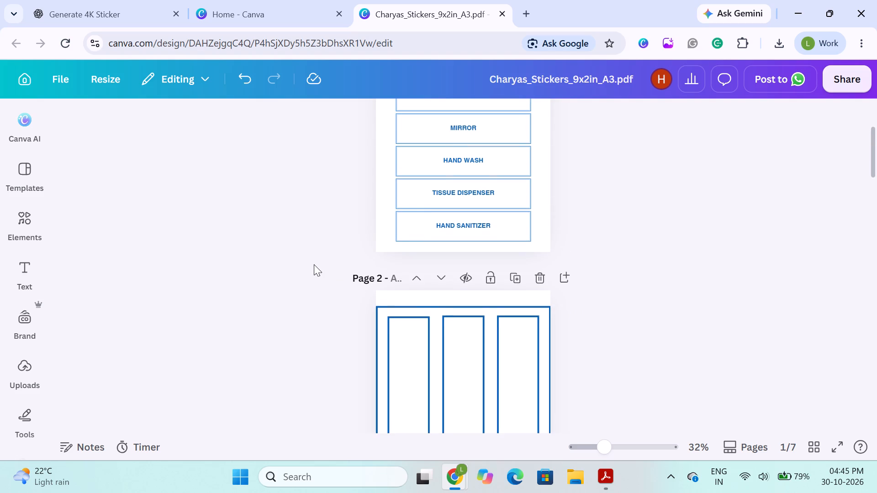
left_click(442, 317)
left_click(289, 315)
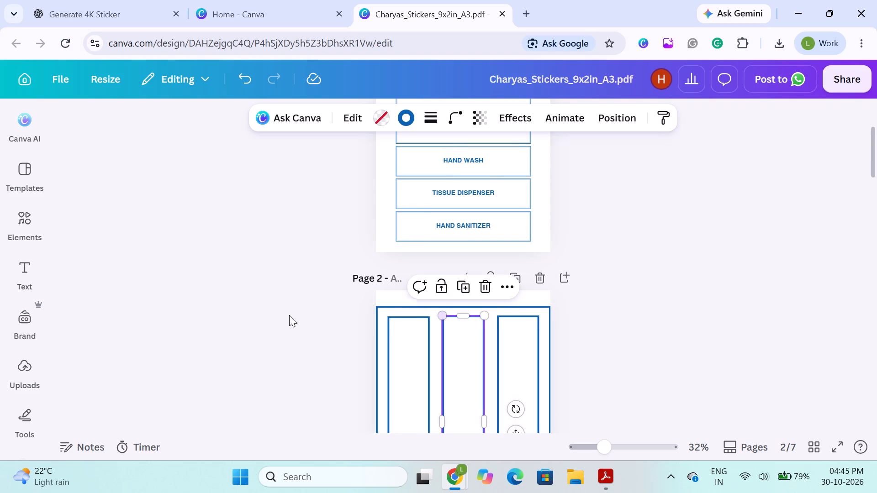
left_click(436, 315)
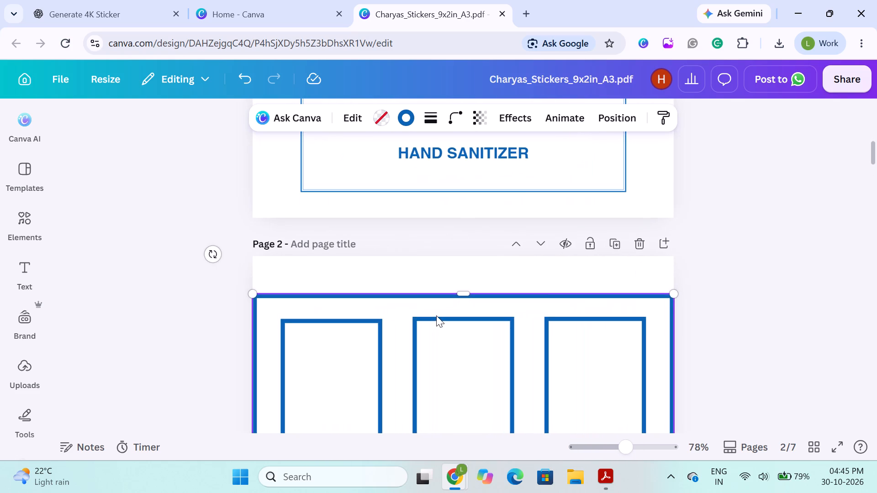
scroll(436, 315, "down", 3)
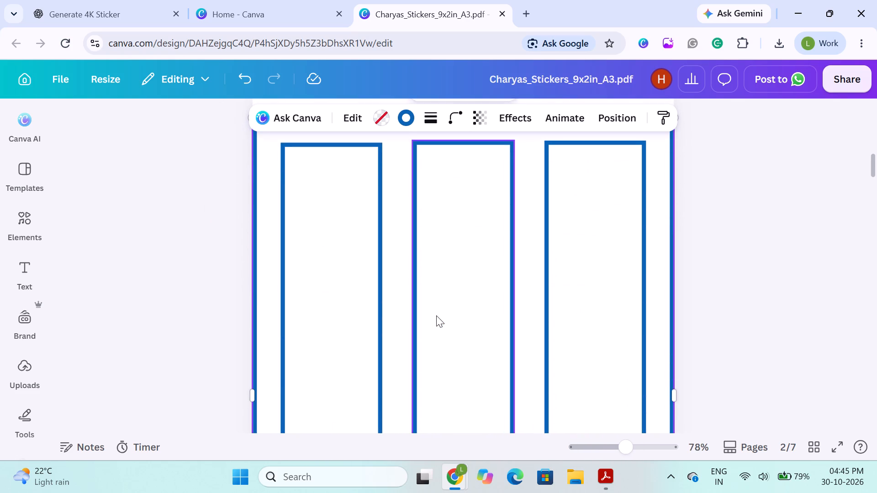
left_click(353, 302)
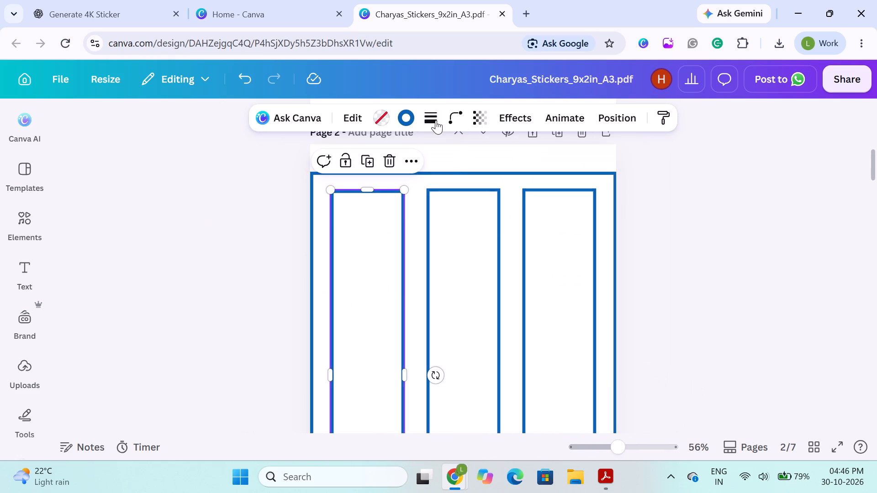
left_click(433, 118)
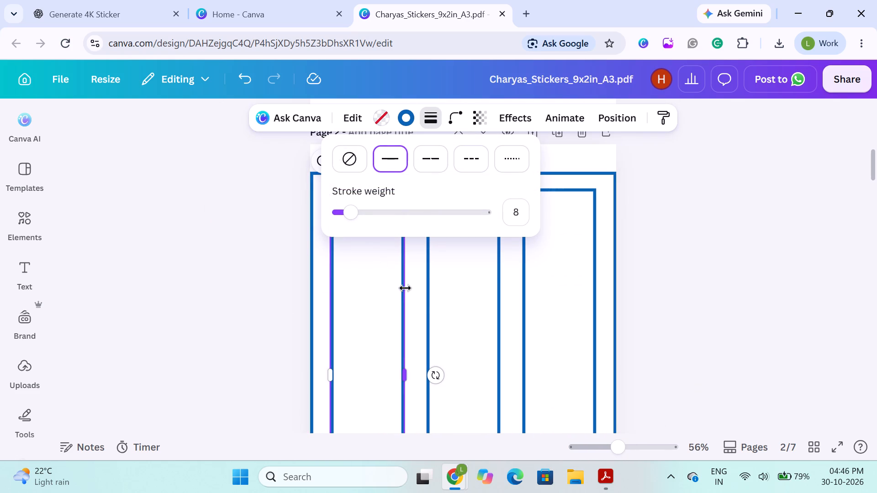
left_click(448, 285, "shift")
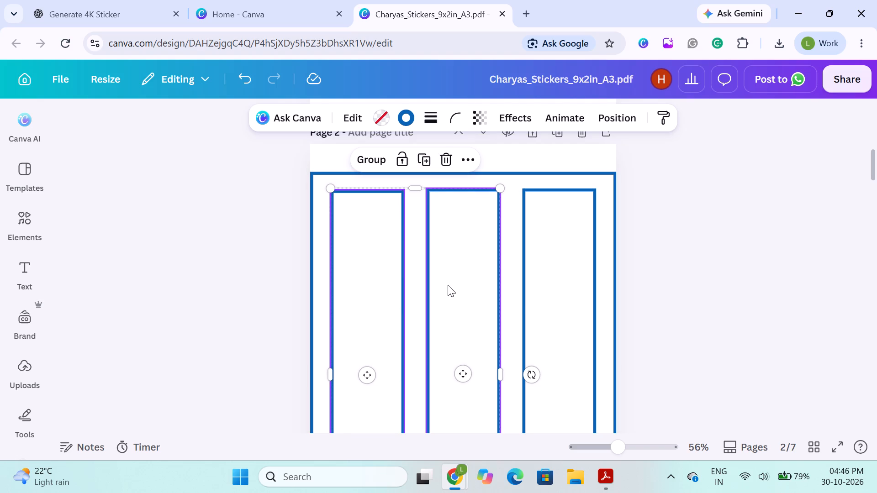
left_click(553, 290, "shift")
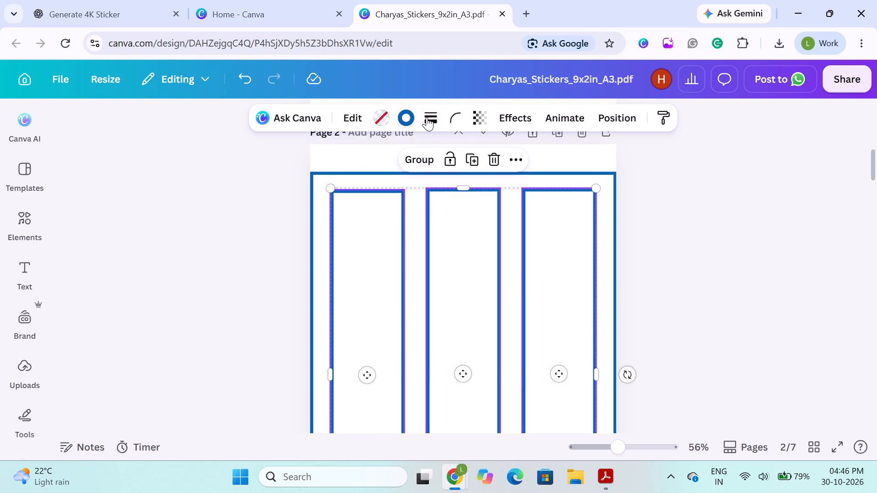
left_click(429, 116)
left_click(519, 215)
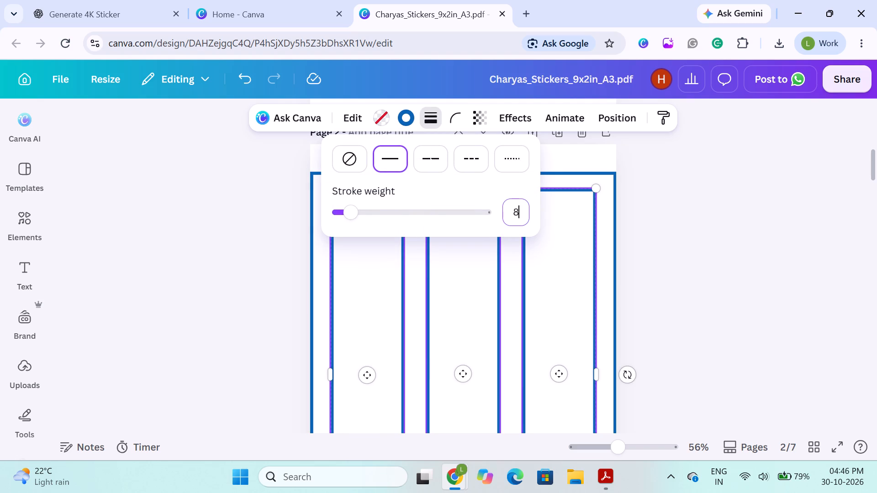
key("Left")
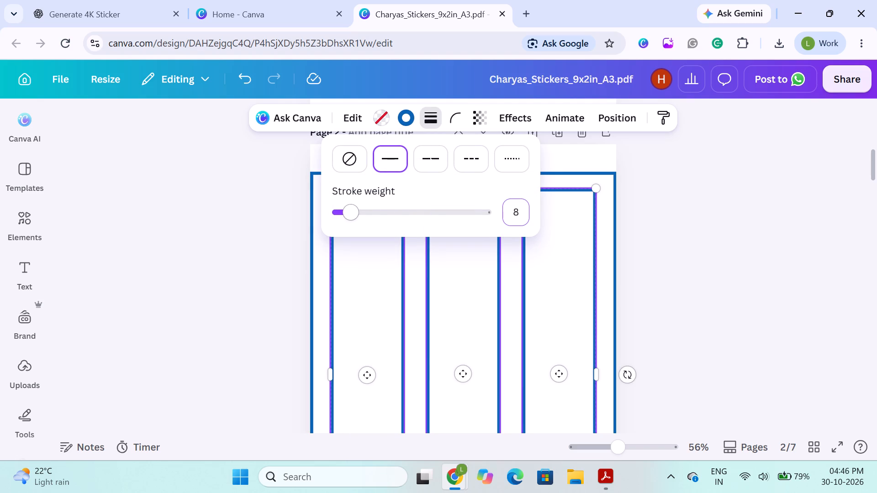
left_click(349, 212)
key("Left")
key("Left")
key("Right")
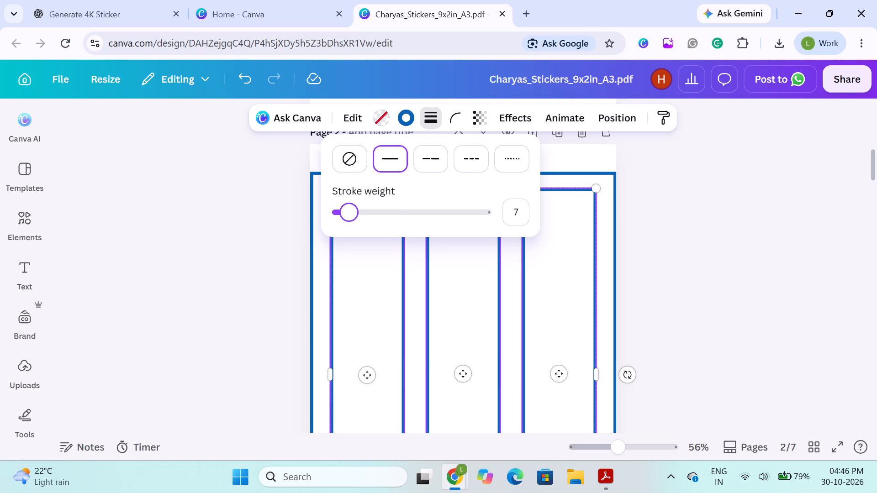
left_click(239, 267)
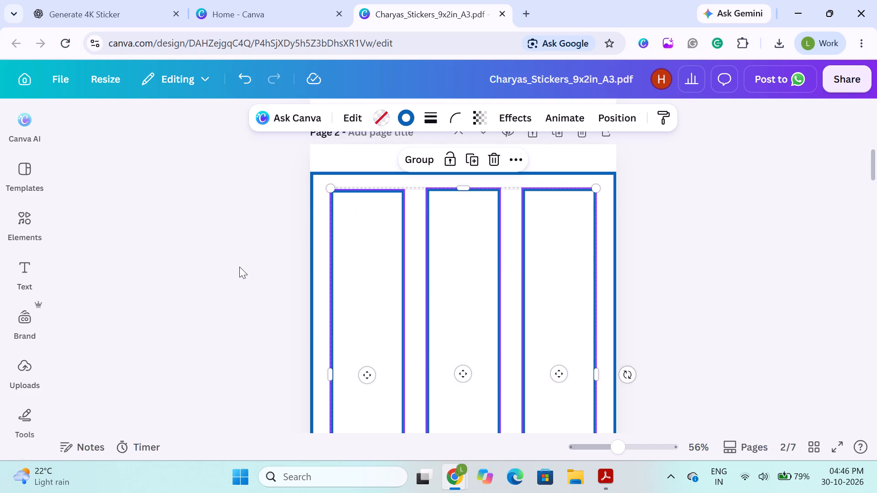
left_click(239, 267)
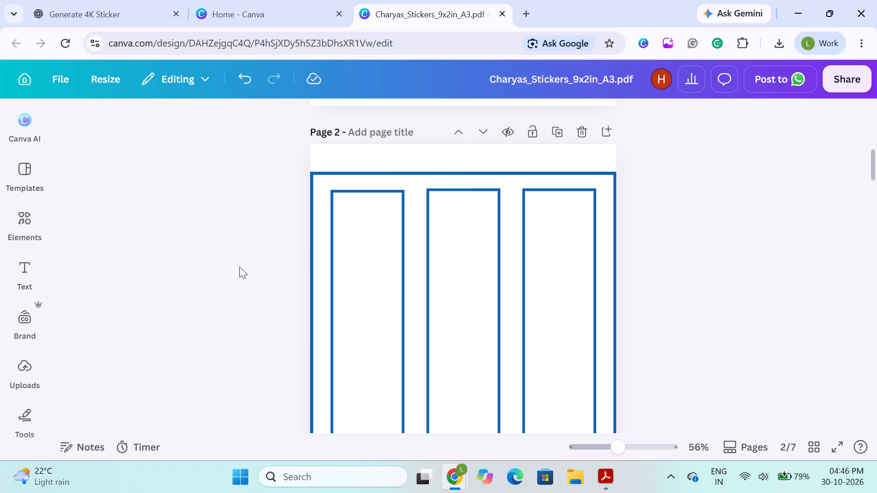
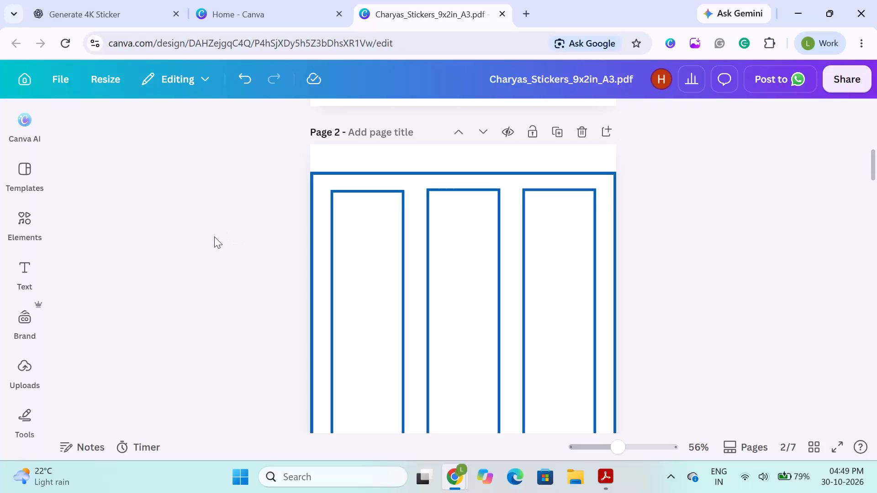
Look over the label pages around page 2, comparing page 1's sticker text with page 2's empty tall frames.
scroll(214, 236, "down", 2)
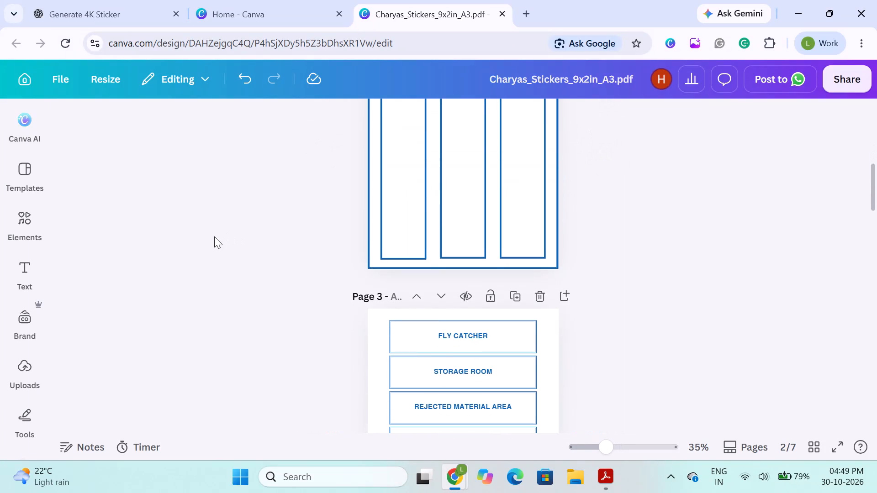
scroll(214, 236, "down", 3)
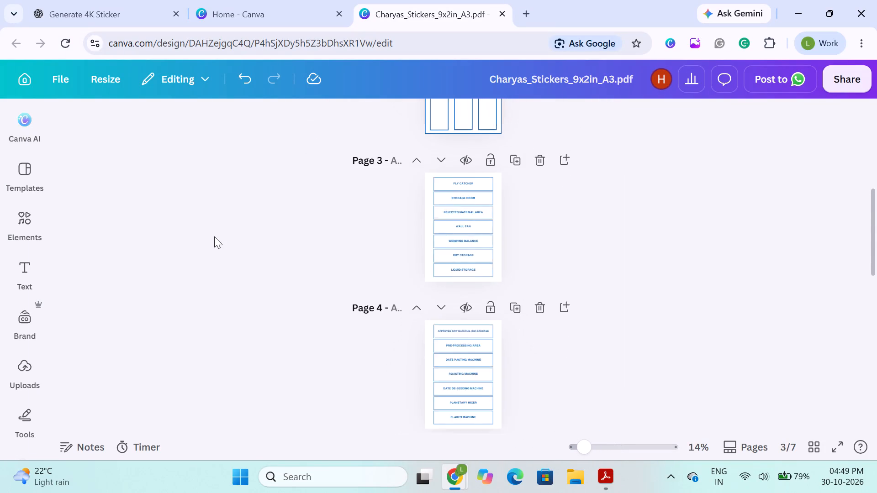
scroll(214, 236, "up", 3)
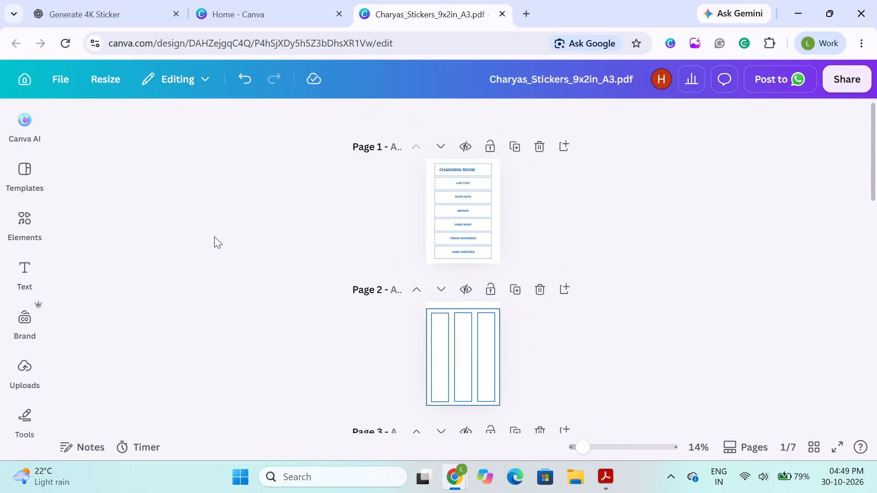
scroll(214, 236, "down", 2)
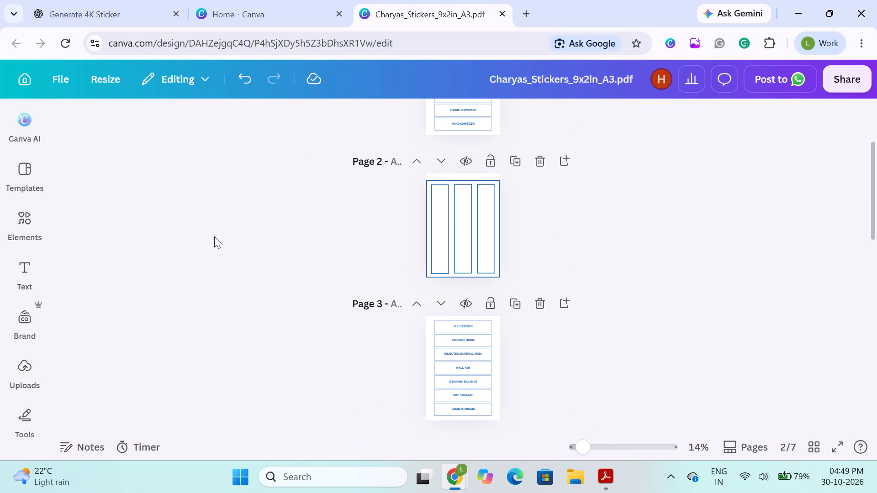
scroll(373, 250, "up", 2)
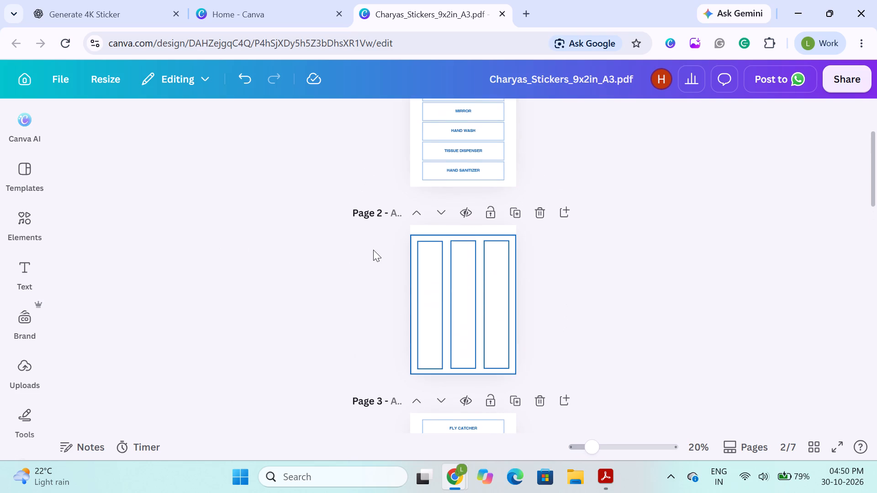
scroll(451, 163, "up", 1)
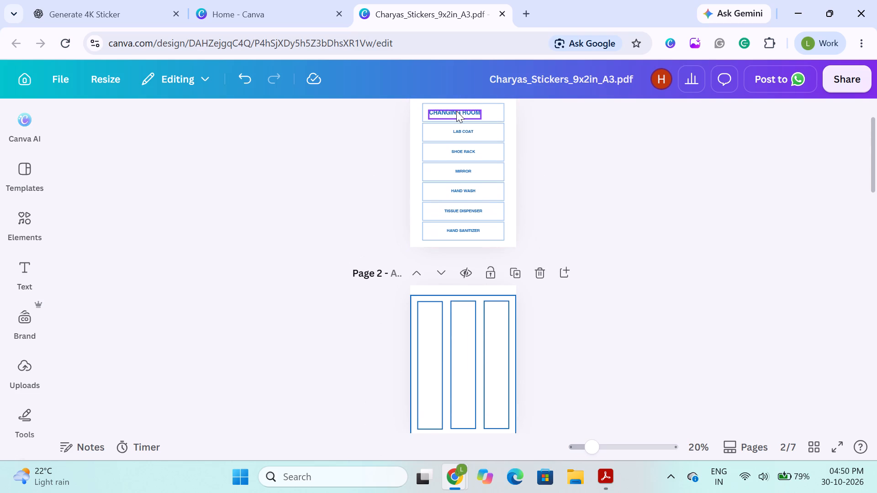
left_click(456, 111)
left_click(356, 192)
scroll(325, 231, "down", 1)
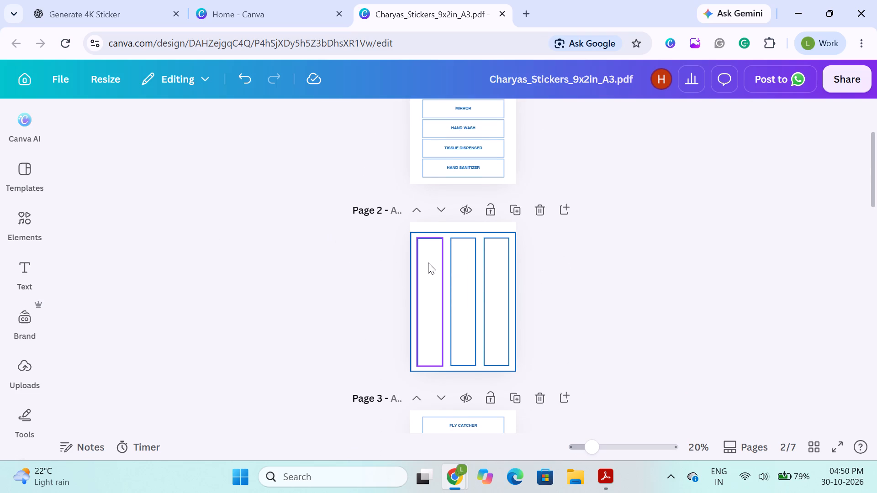
left_click(428, 262)
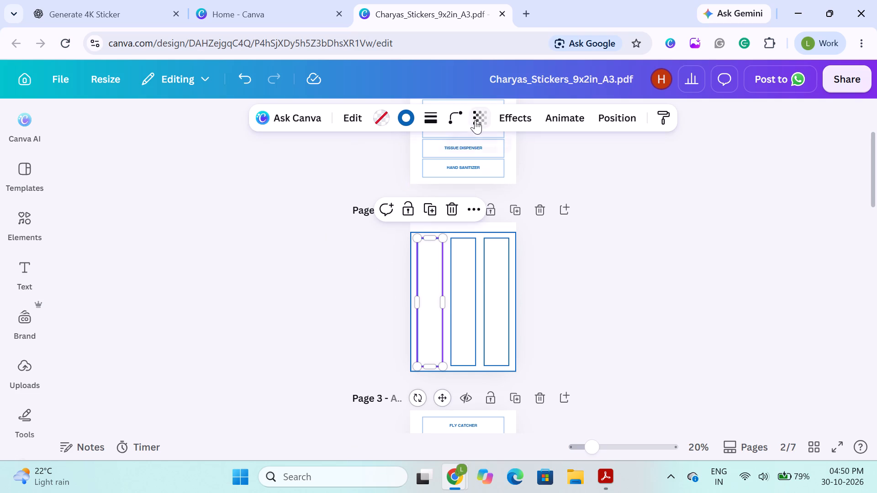
scroll(210, 317, "up", 4)
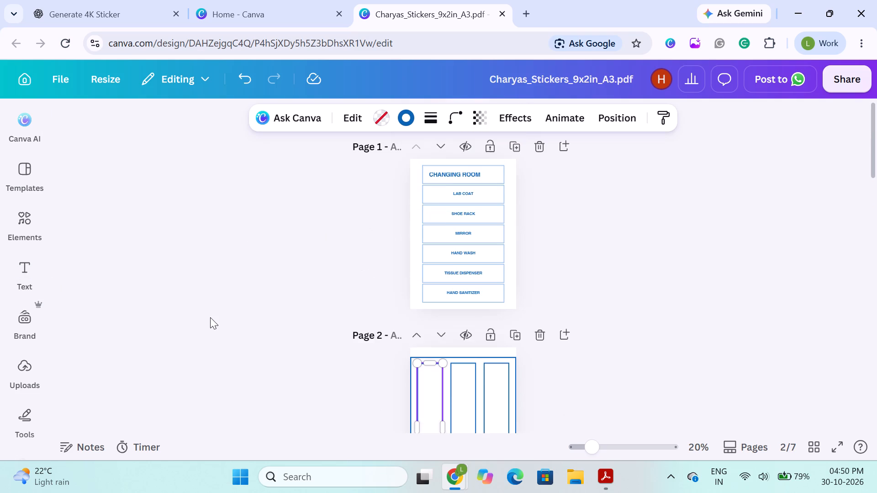
Duplicate the CHANGING ROOM text on page 1 and move the copy into the rightmost tall frame on page 2.
left_click(436, 174)
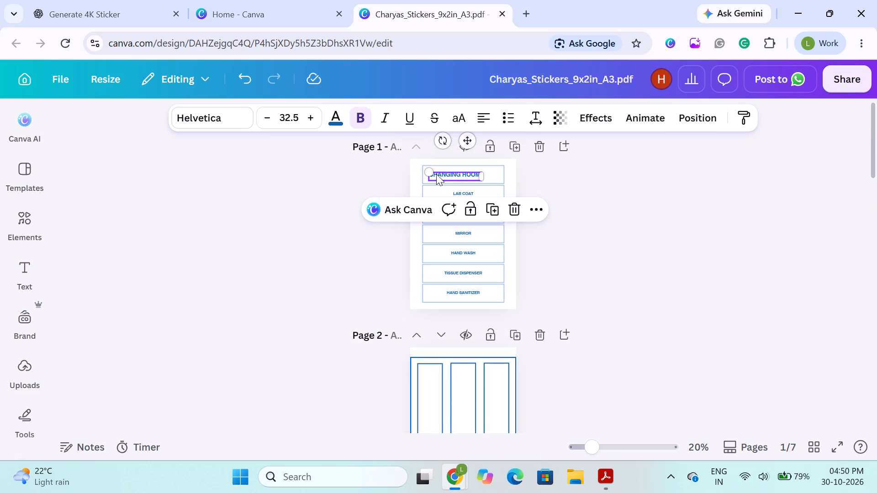
key("ctrl+d")
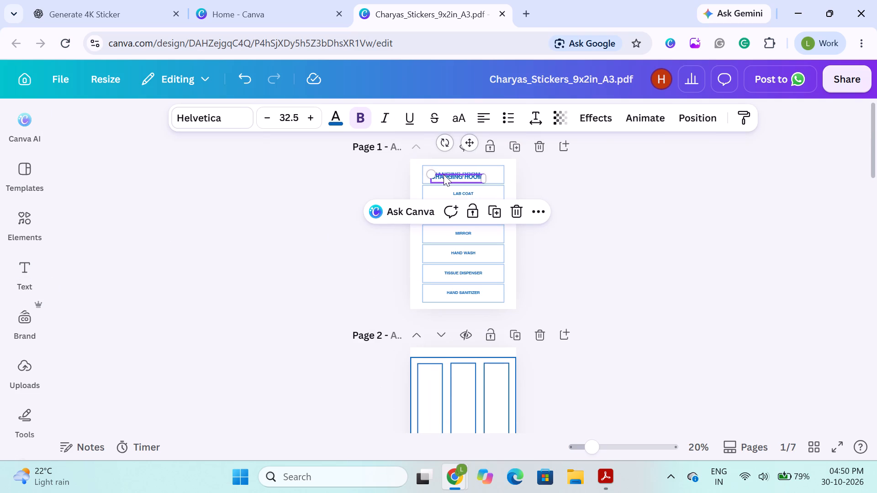
left_click_drag(444, 174, 470, 450)
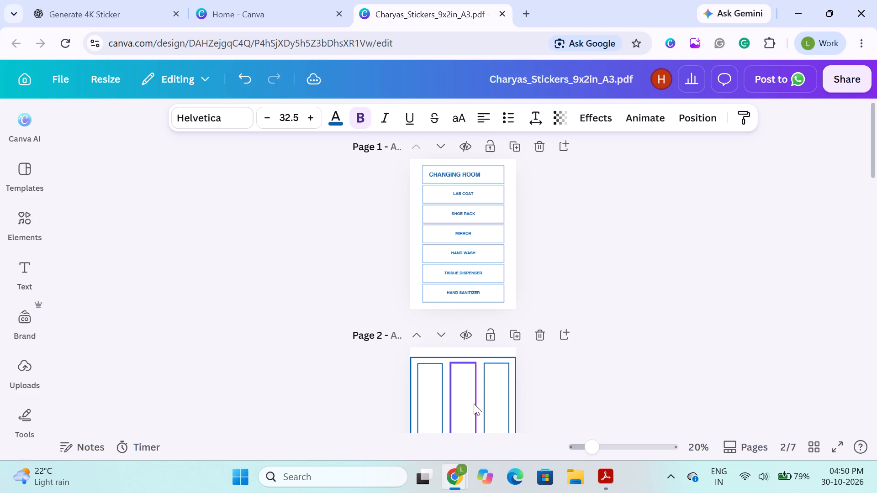
scroll(474, 404, "down", 3)
left_click_drag(497, 303, 511, 284)
Rotate the copied CHANGING ROOM text clockwise until it is vertical, reading downwards along the rightmost frame.
left_click_drag(488, 321, 458, 283)
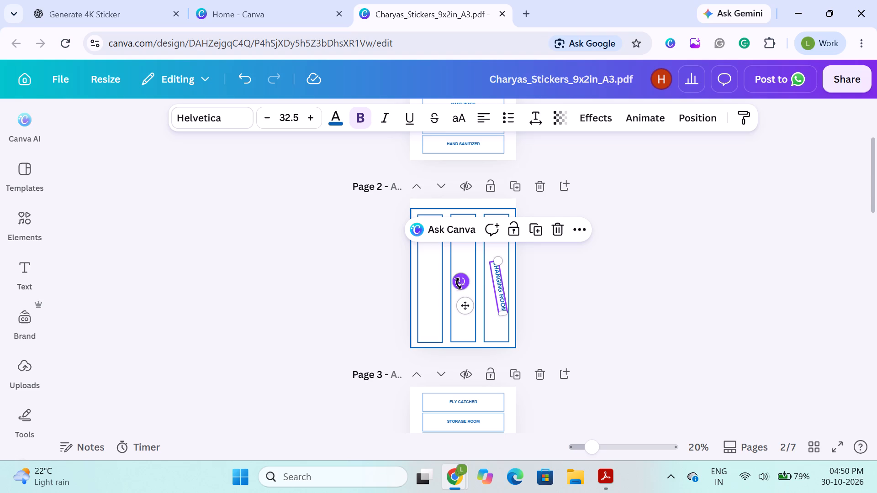
left_click_drag(458, 283, 451, 264)
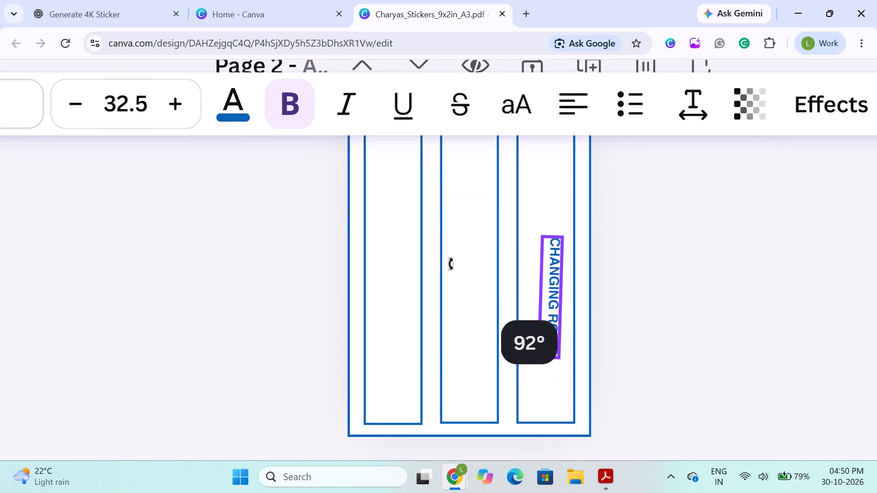
left_click_drag(451, 264, 450, 267)
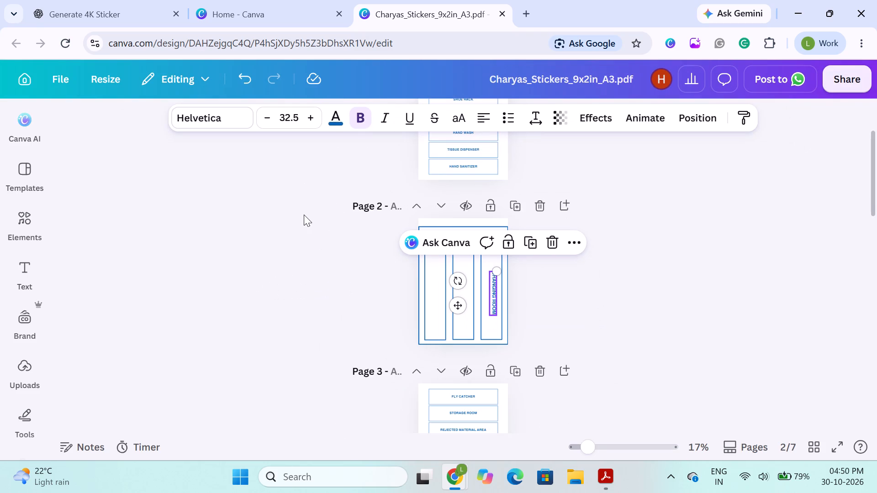
Set the font size of the vertical CHANGING ROOM text on page 2 to 72.
scroll(304, 215, "down", 1)
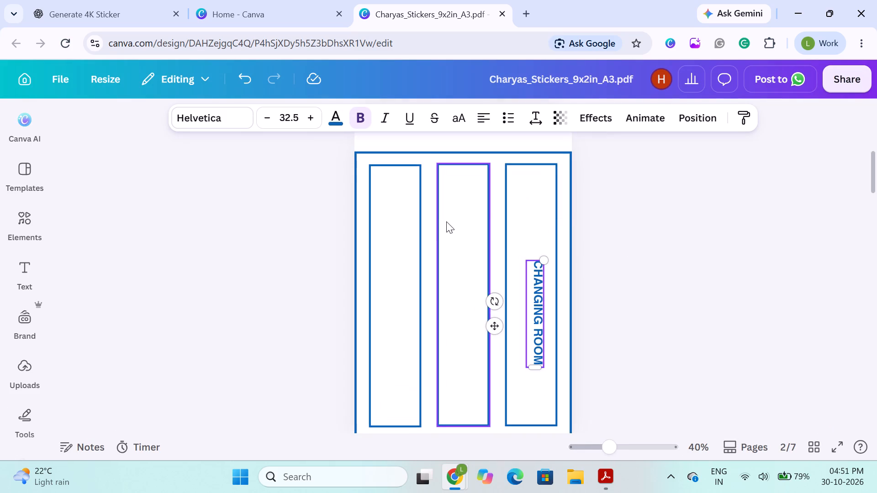
scroll(446, 221, "down", 1)
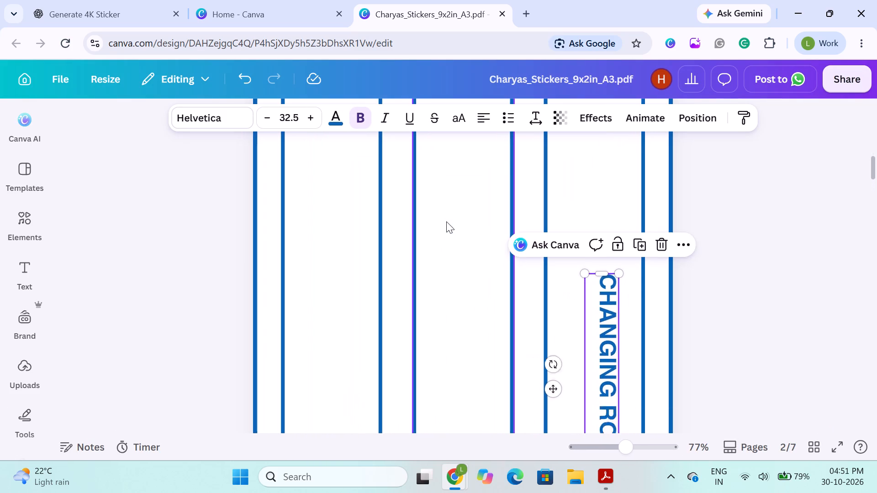
scroll(446, 221, "down", 1)
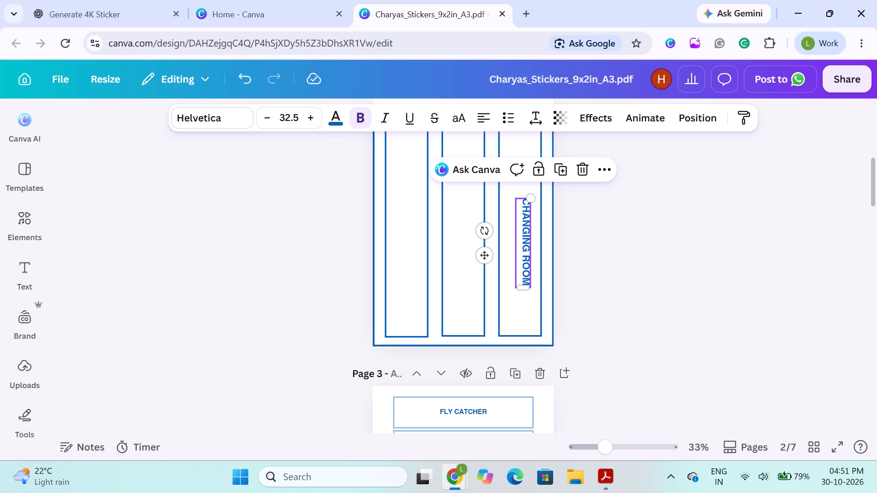
left_click(293, 118)
scroll(260, 335, "down", 3)
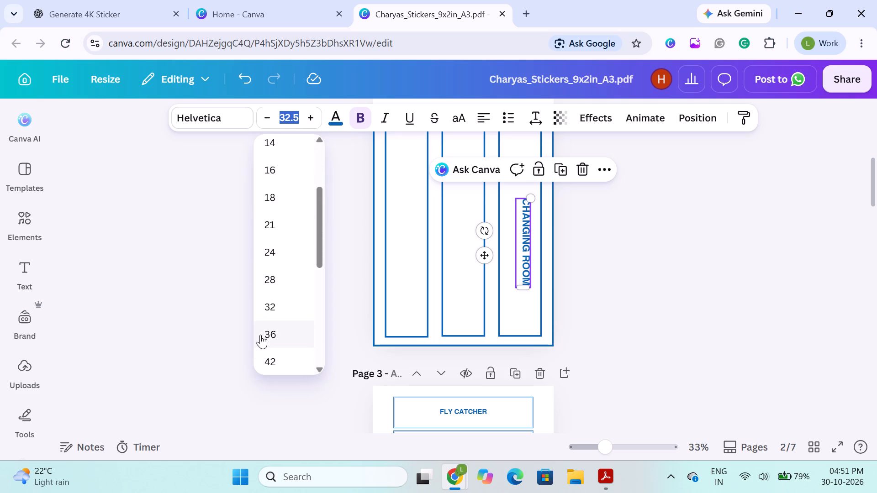
scroll(260, 335, "down", 1)
left_click(271, 268)
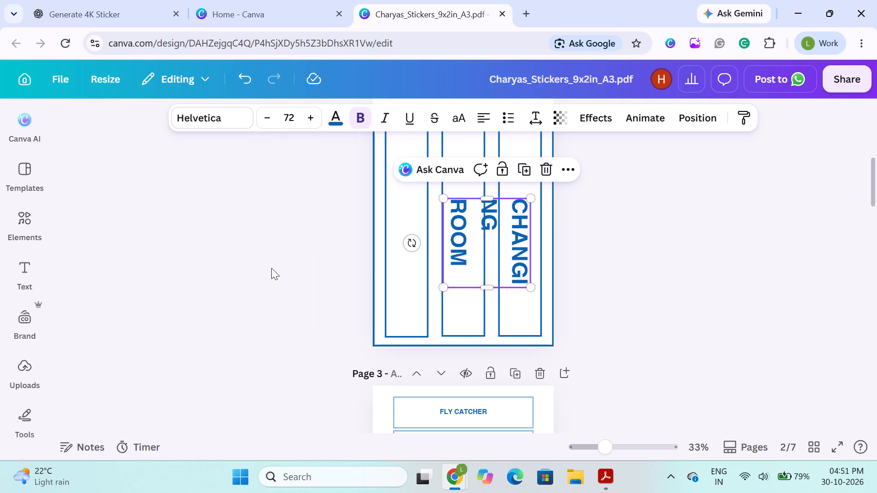
Lengthen the CHANGING ROOM text box at both ends along the rightmost frame so the text fits on one line.
scroll(542, 213, "up", 2)
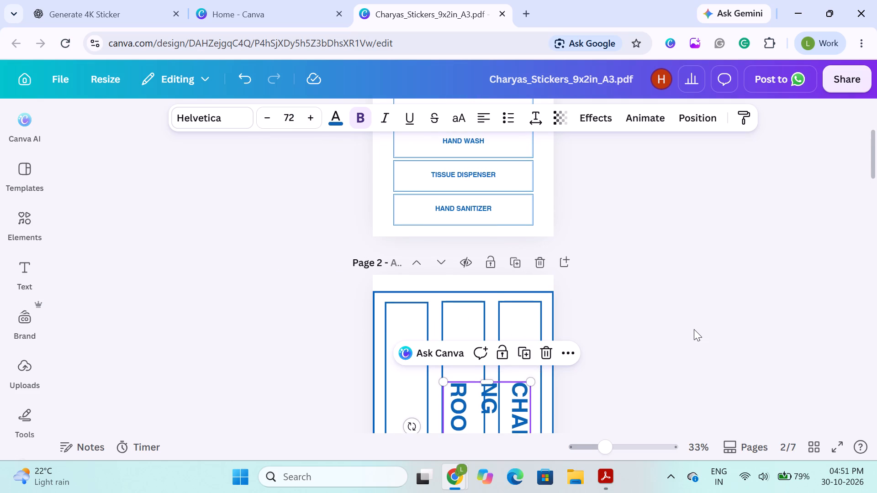
left_click(694, 329)
scroll(694, 329, "down", 2)
left_click(507, 333)
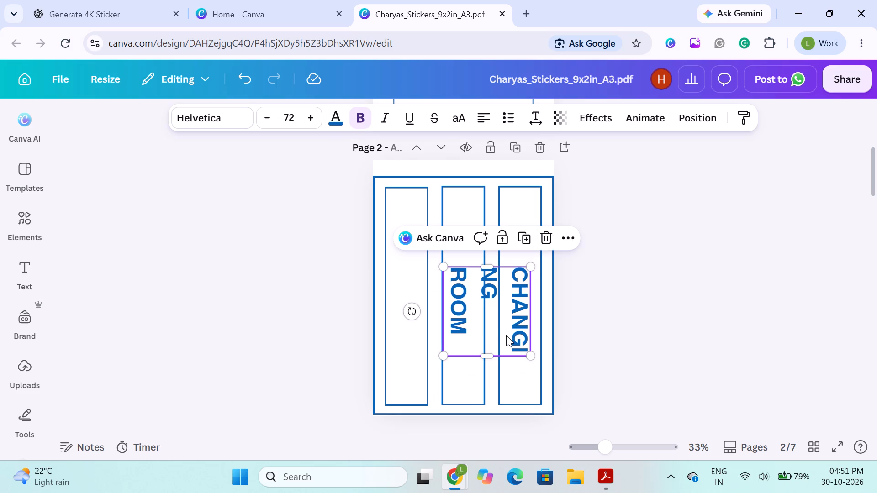
left_click_drag(485, 263, 494, 182)
left_click_drag(503, 358, 505, 385)
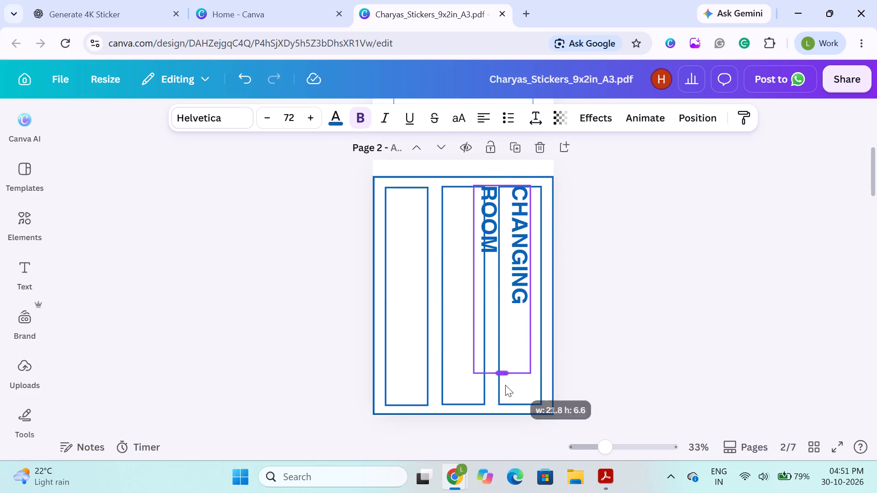
left_click_drag(505, 385, 504, 391)
left_click(612, 274)
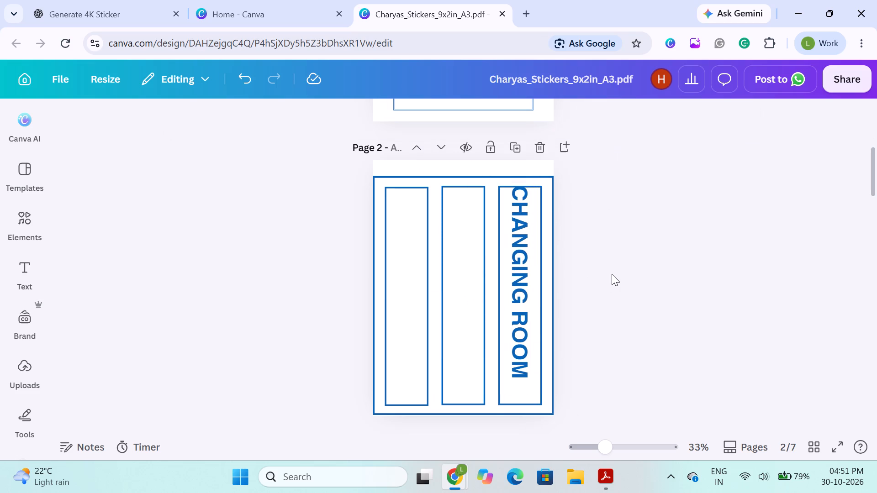
Move the CHANGING ROOM text slightly down and right to centre its box within the rightmost frame.
left_click_drag(529, 272, 530, 283)
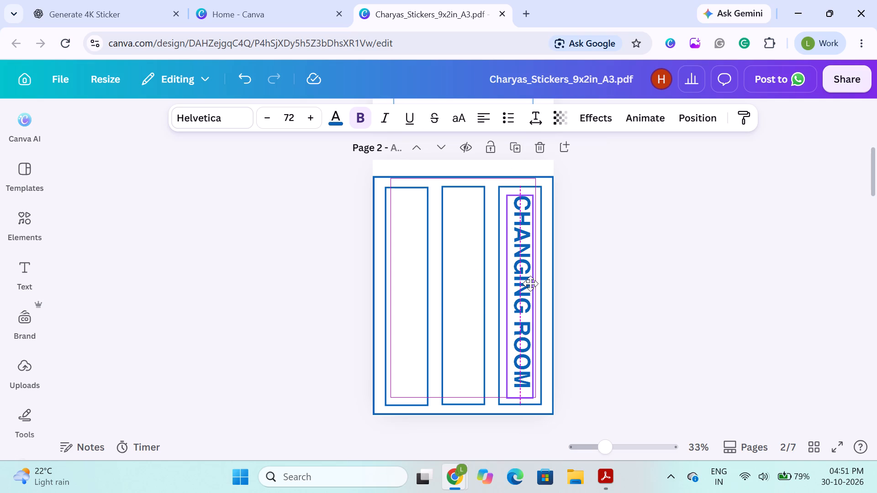
left_click_drag(530, 283, 530, 283)
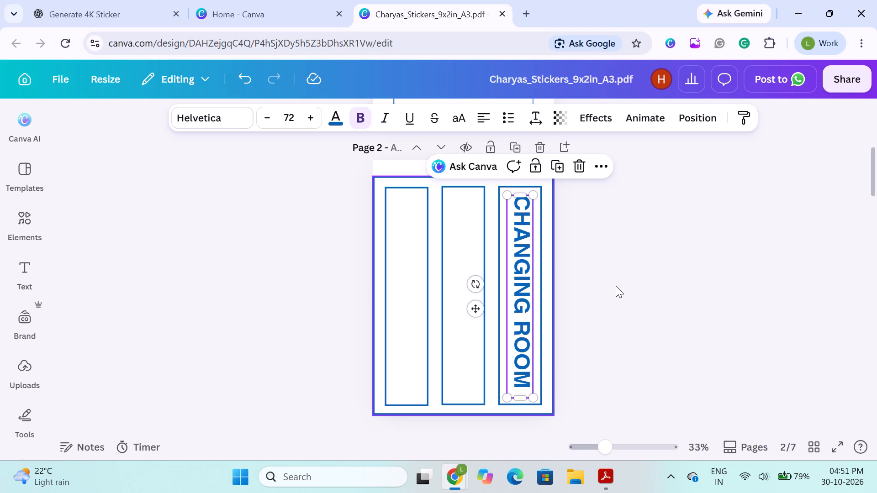
left_click(616, 286)
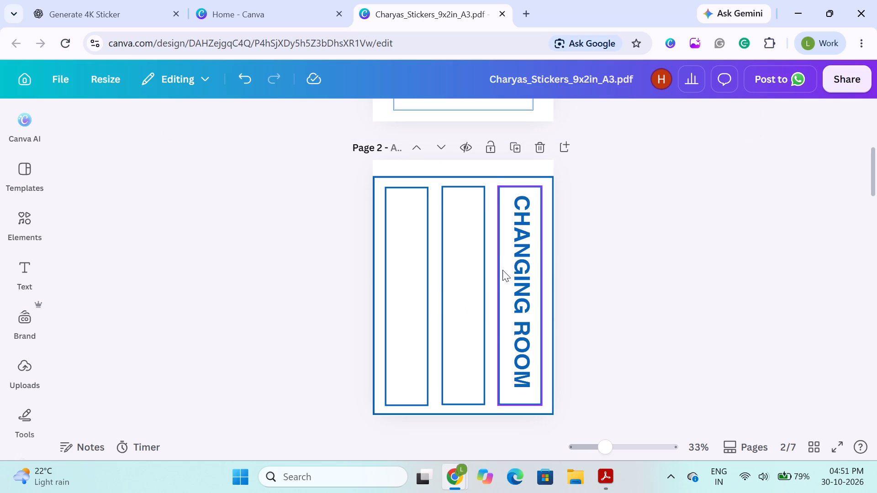
Change the font of the vertical CHANGING ROOM text on page 2 to Gotham.
left_click(515, 269)
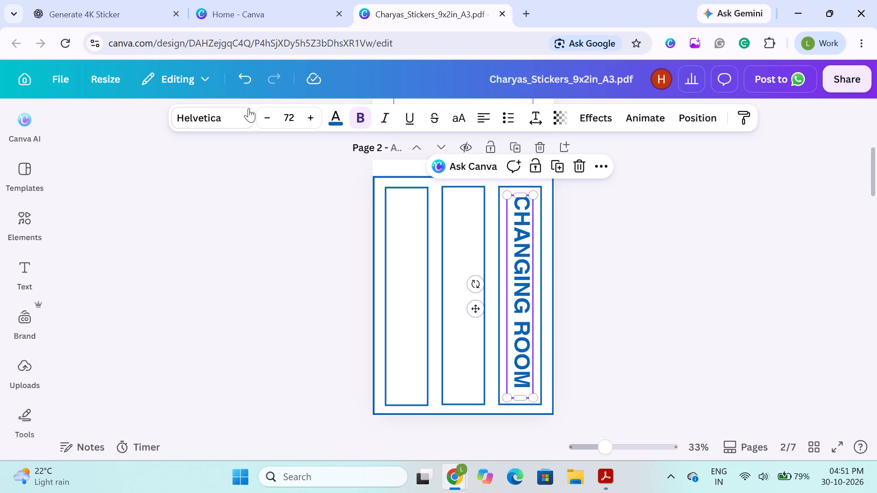
left_click(241, 109)
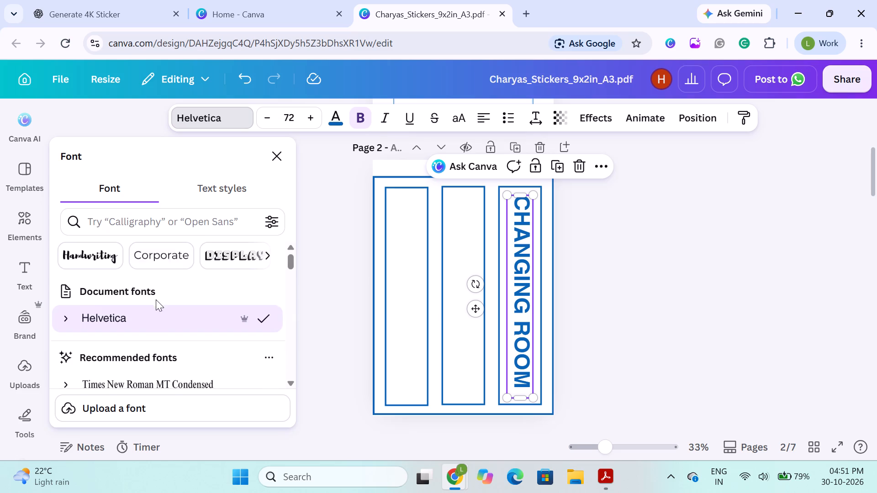
scroll(156, 299, "down", 3)
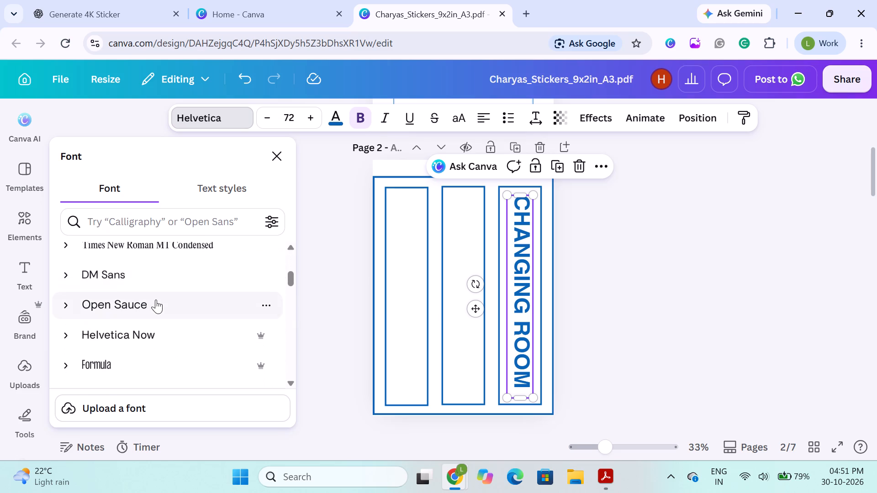
scroll(130, 346, "down", 2)
left_click(128, 314)
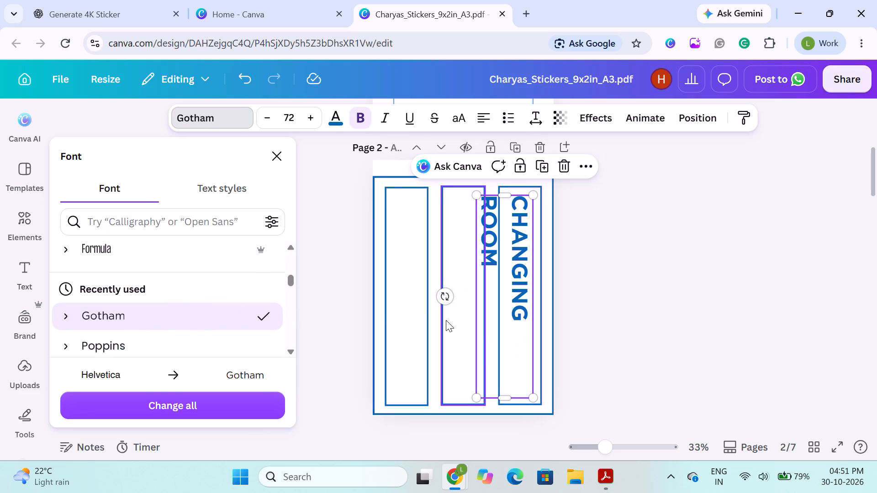
Lengthen the CHANGING ROOM text box to about 24.4 so the Gotham text fits on one line.
left_click_drag(504, 399, 506, 408)
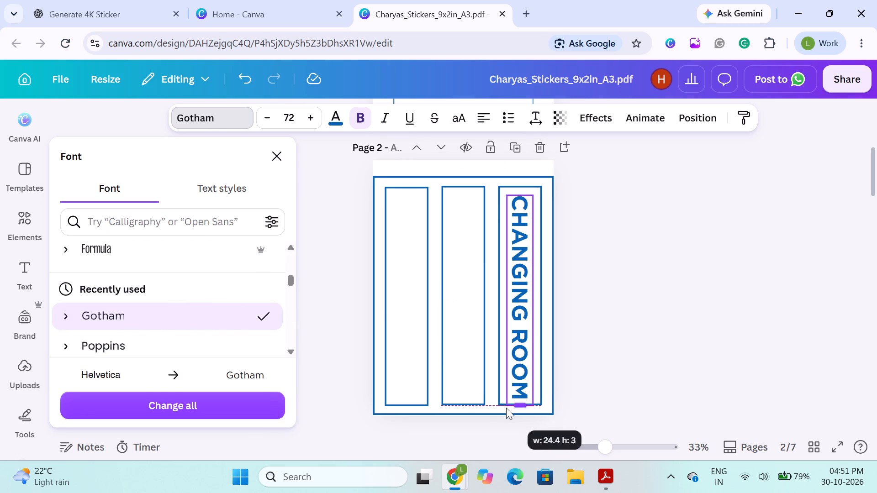
left_click_drag(506, 408, 506, 405)
left_click(662, 334)
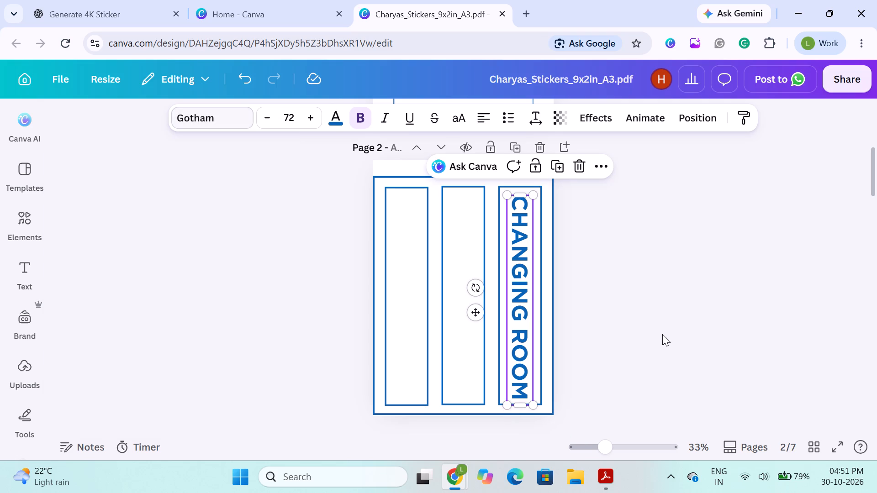
Align the CHANGING ROOM text to the vertical middle of the rightmost frame on page 2.
left_click(525, 268)
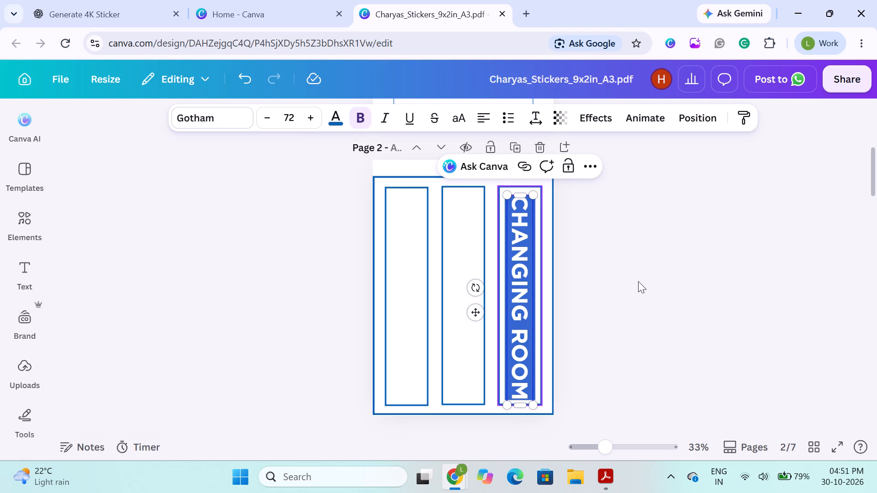
left_click(638, 281)
left_click(510, 244)
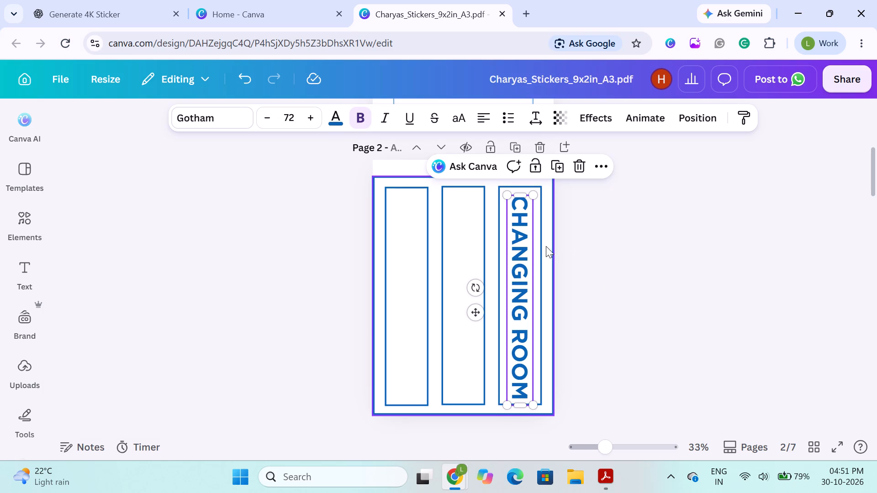
left_click(539, 246, "shift")
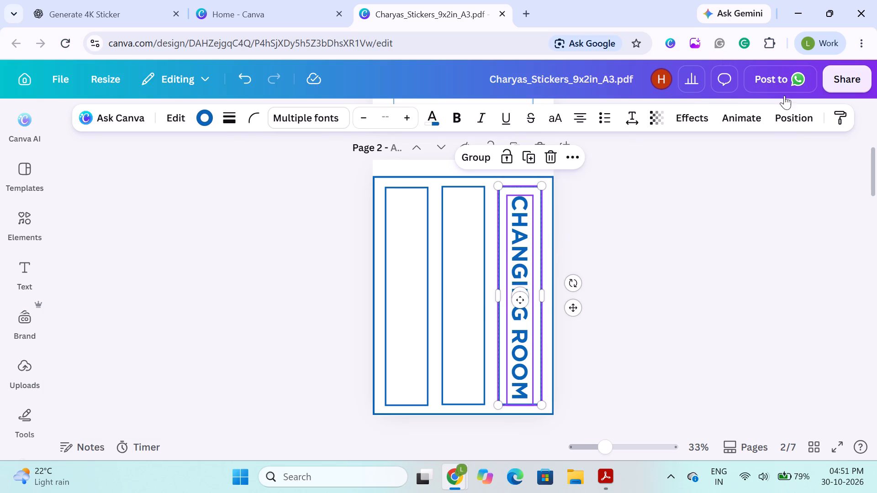
left_click(805, 118)
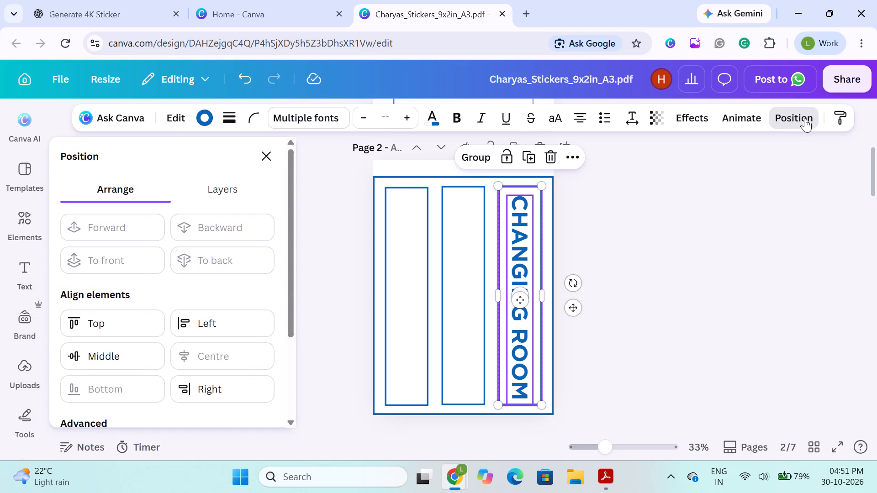
left_click(126, 359)
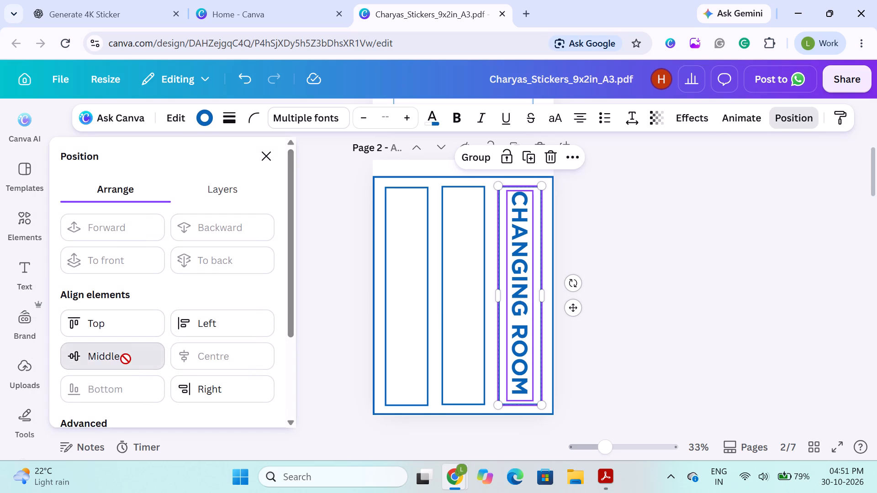
left_click(637, 320)
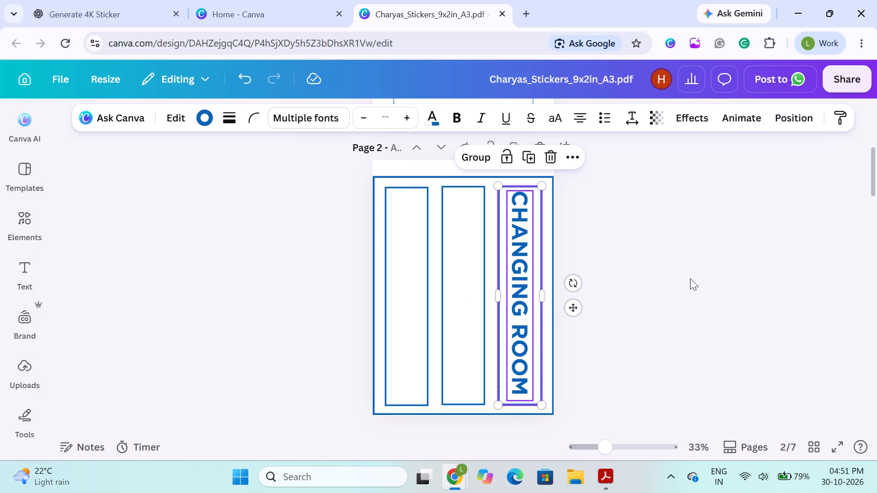
left_click(690, 278)
Set the stroke weight of the rightmost frame around CHANGING ROOM to 10.
left_click(534, 276)
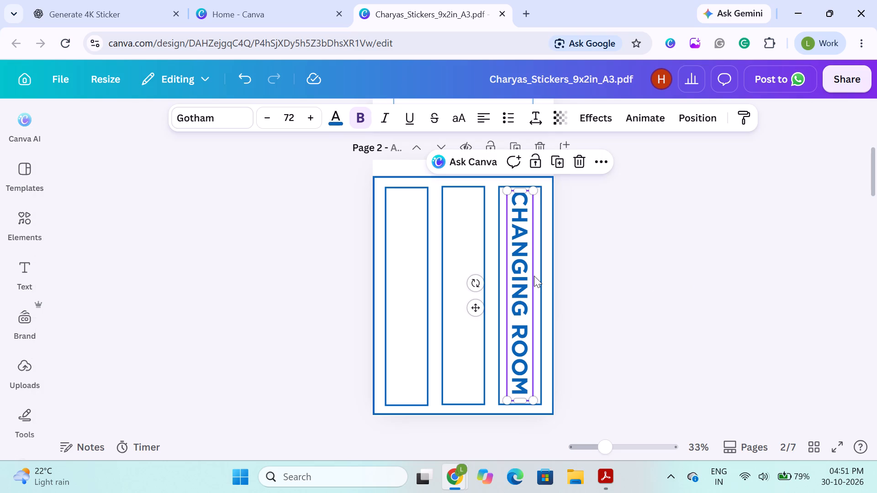
left_click(542, 275)
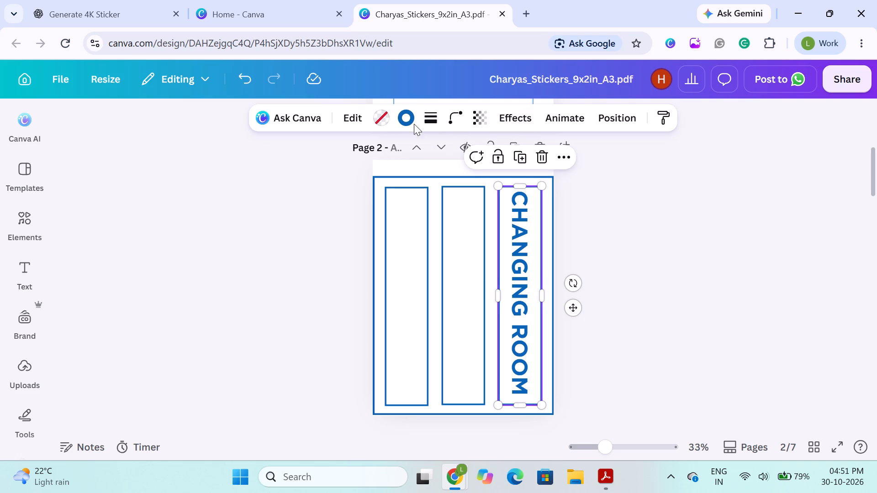
left_click(424, 118)
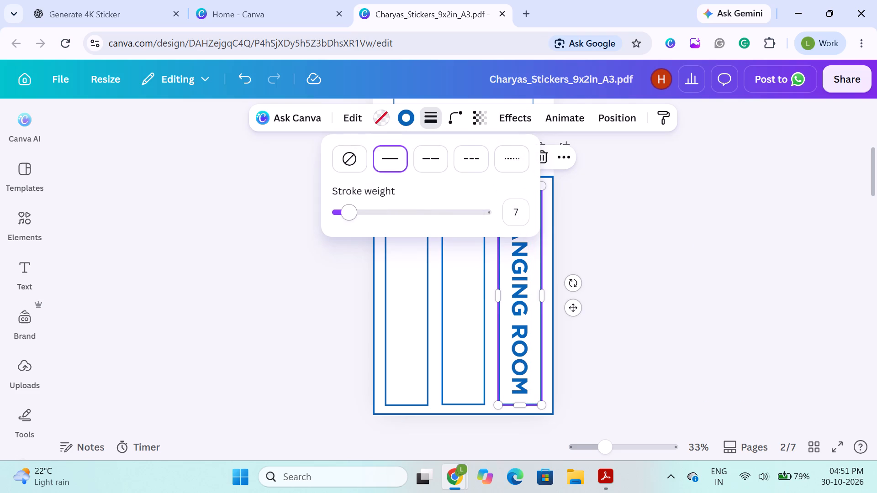
left_click(347, 215)
key("Right")
key("Right")
key("Right")
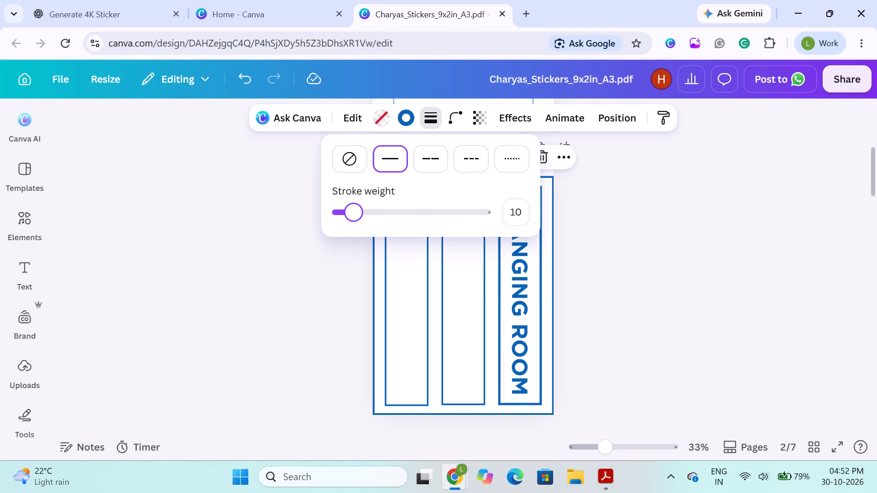
key("Right")
key("Left")
left_click(280, 248)
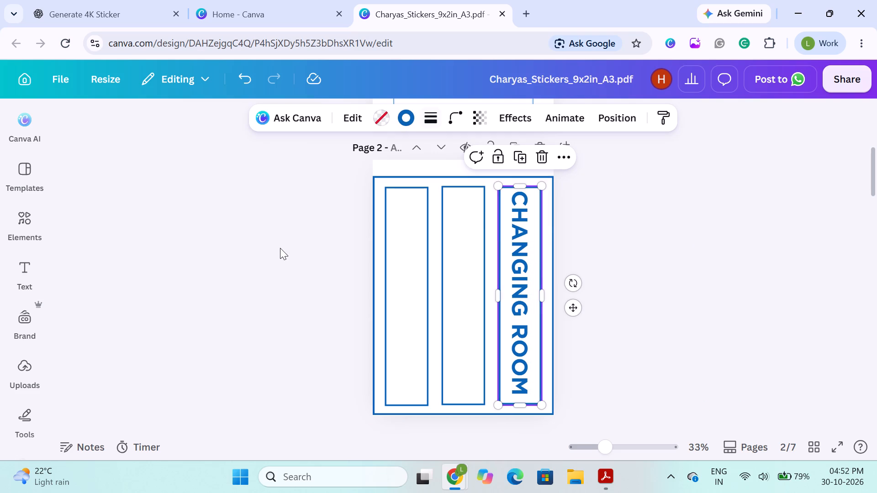
left_click(653, 318)
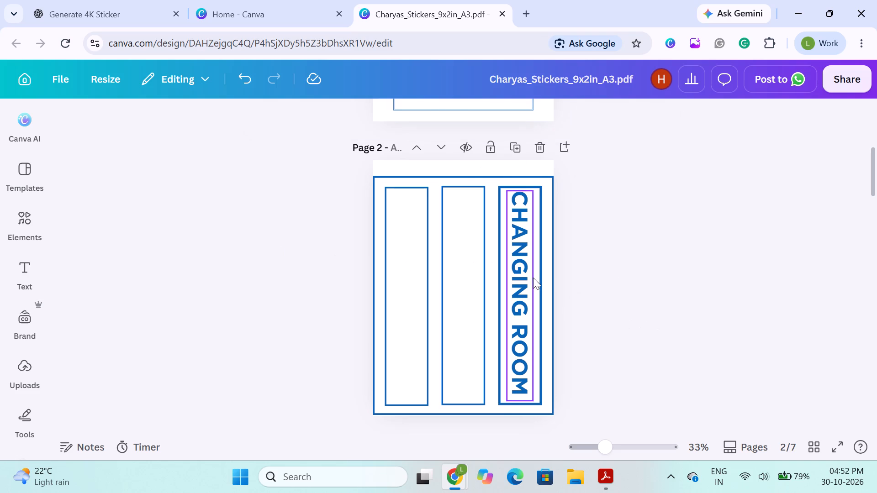
Reduce the CHANGING ROOM text in the rightmost frame to font size 71.
left_click(532, 275)
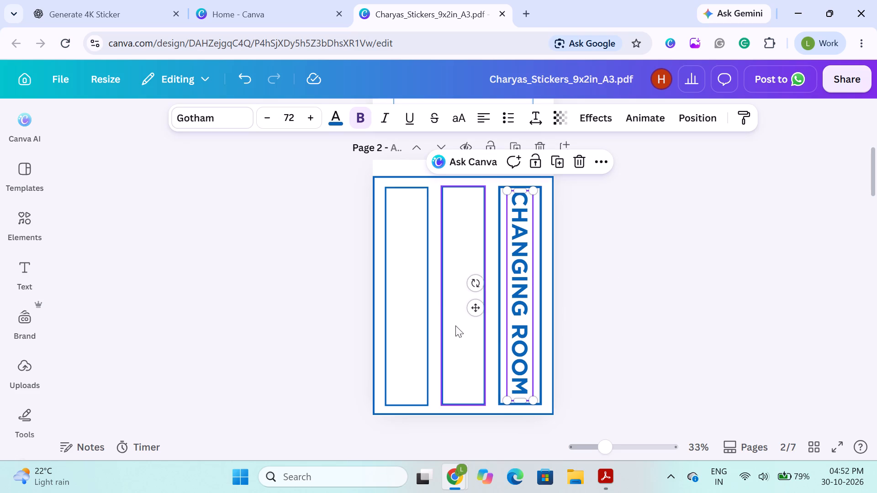
left_click(339, 295)
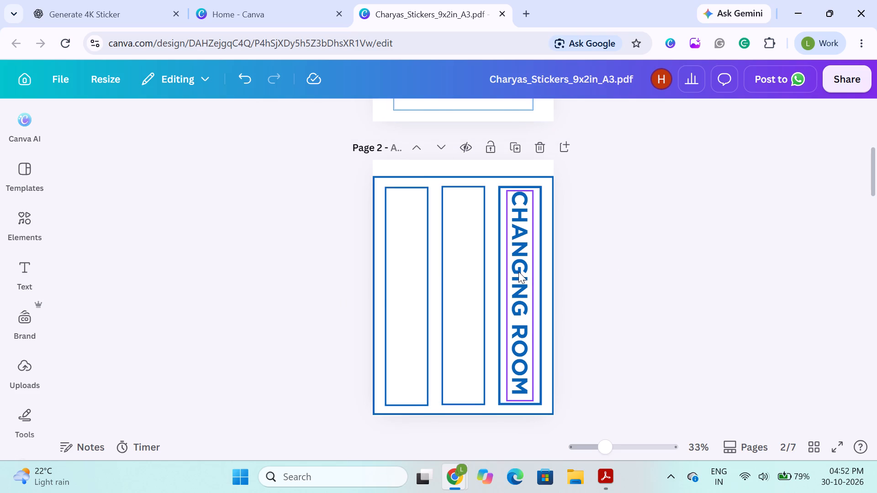
left_click(518, 272)
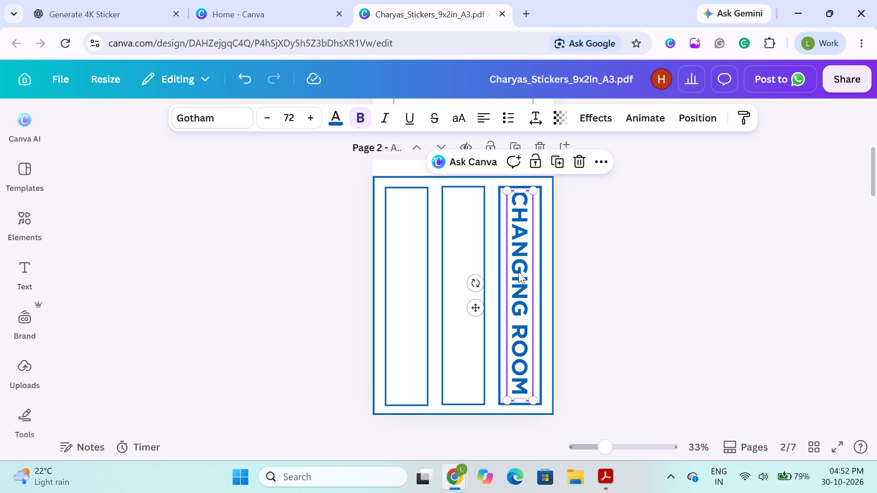
left_click(668, 275)
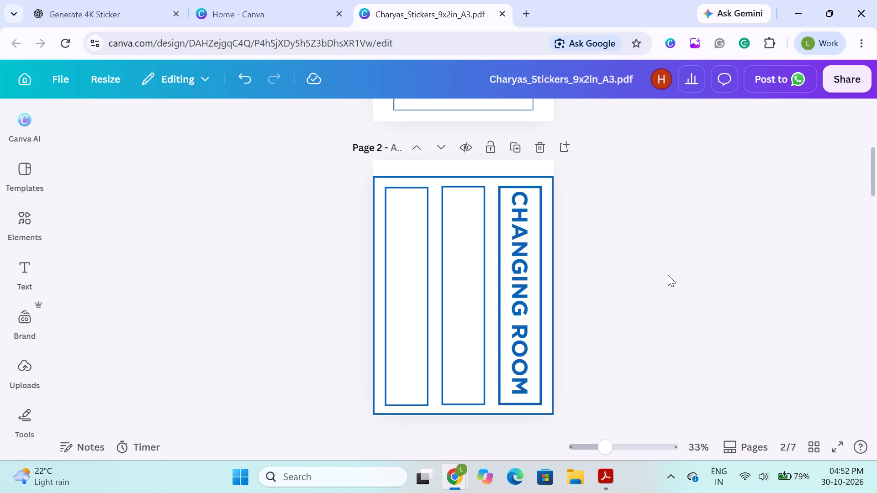
left_click(518, 230)
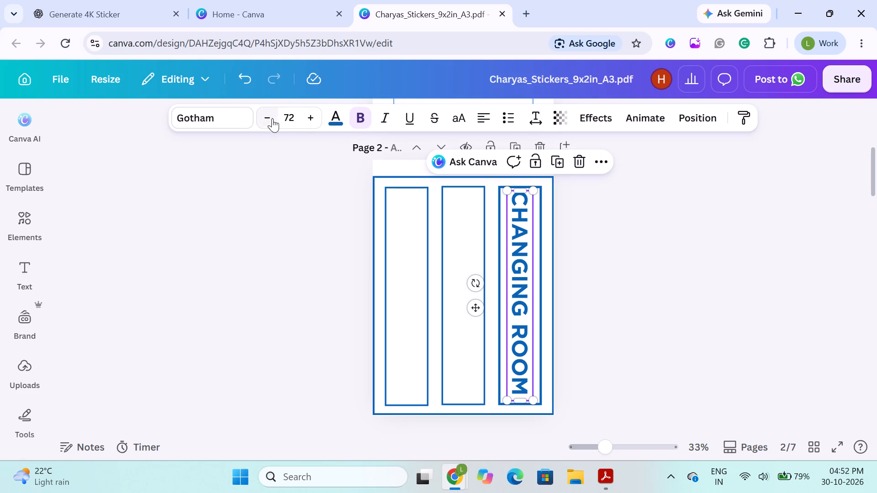
left_click(269, 117)
left_click(297, 244)
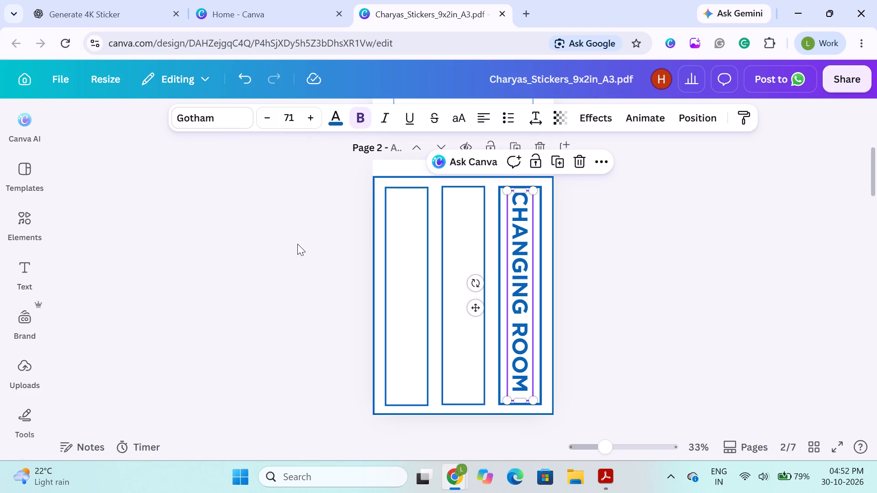
Align the resized CHANGING ROOM text to the horizontal centre of the rightmost frame.
left_click(510, 283)
left_click(538, 290, "shift")
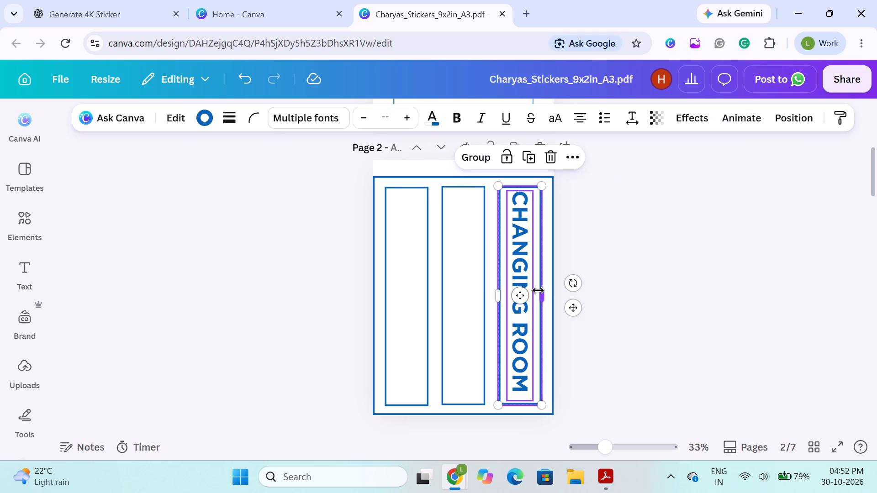
left_click(809, 114)
left_click(198, 350)
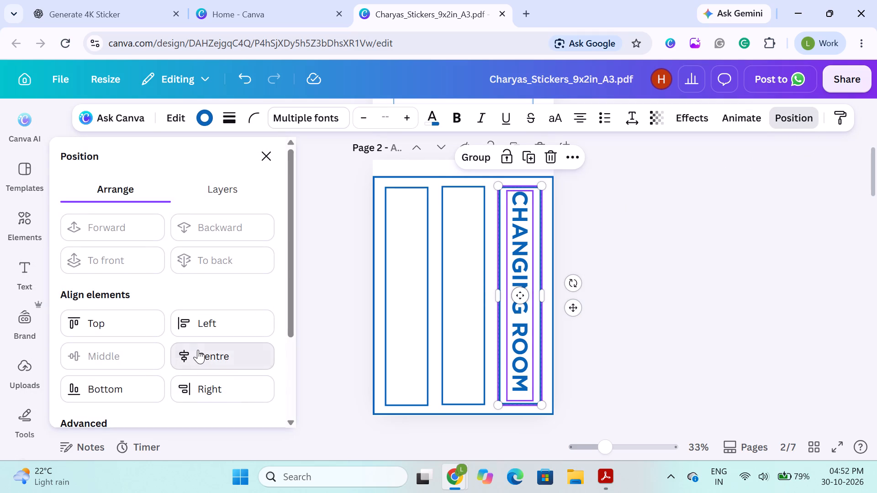
left_click(624, 379)
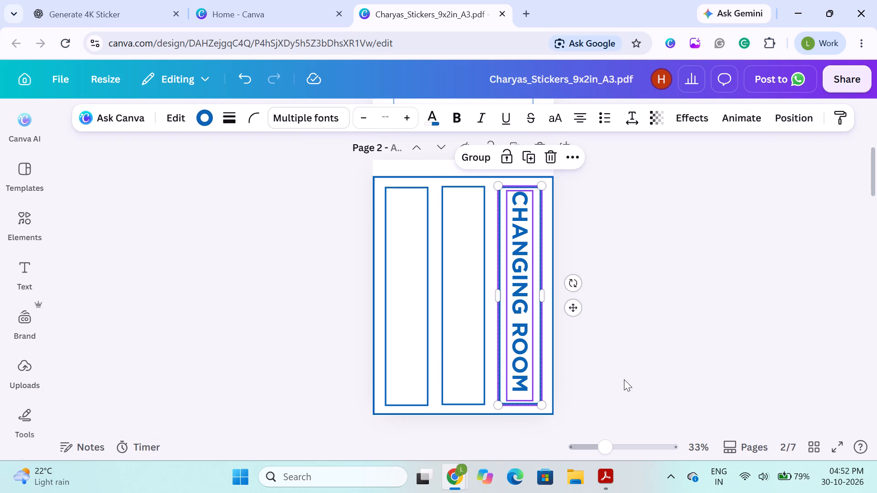
left_click(624, 379)
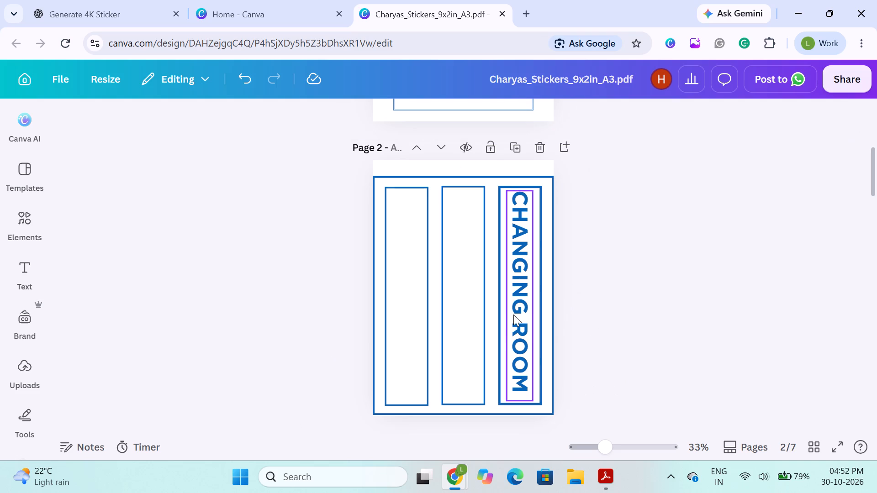
Duplicate the CHANGING ROOM text and place the copy inside the middle frame.
left_click(518, 314)
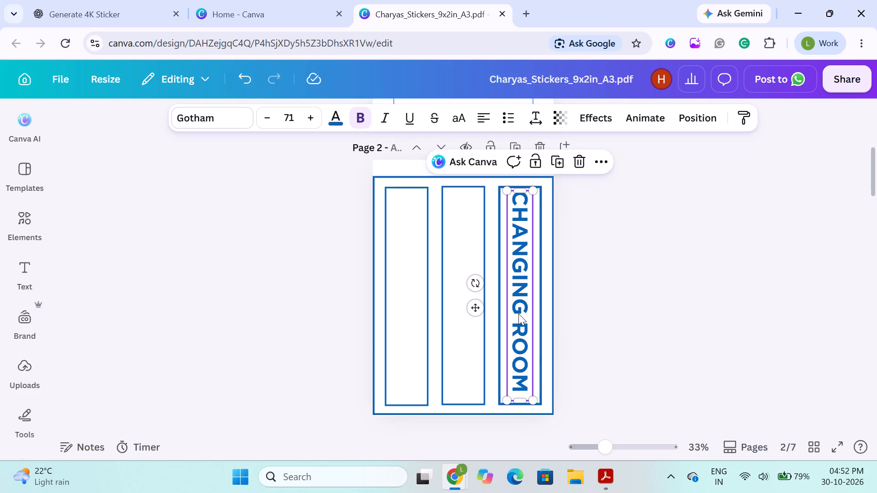
key("d")
left_click(655, 248)
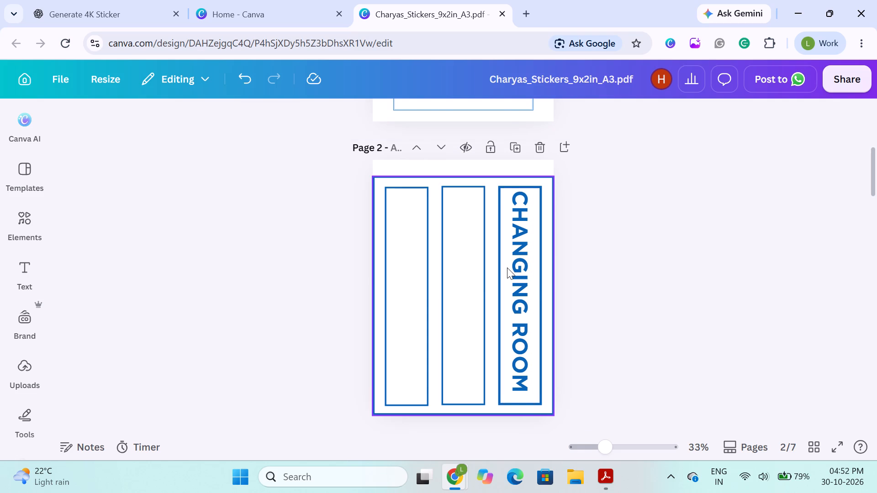
left_click(507, 267)
key("ctrl+d")
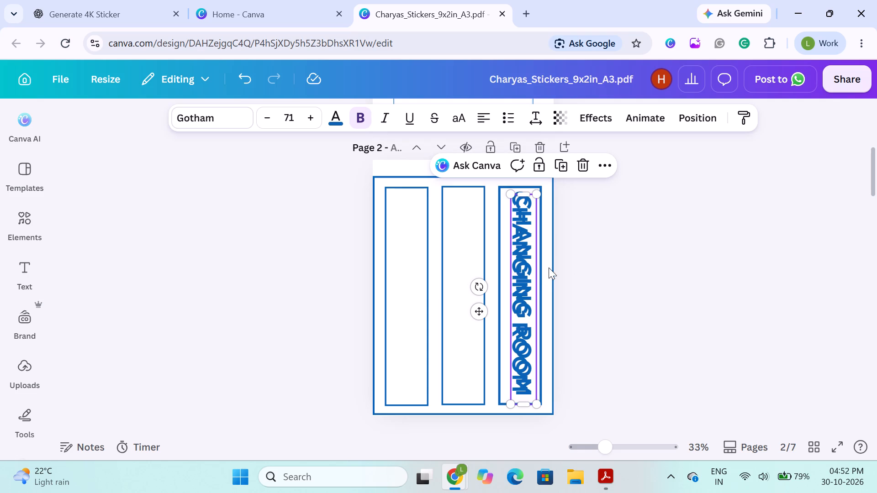
left_click_drag(531, 273, 476, 280)
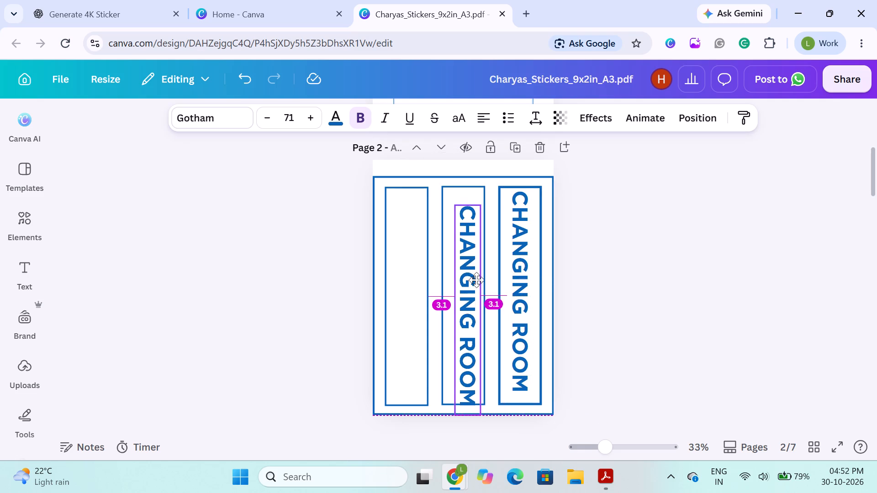
left_click_drag(476, 280, 473, 271)
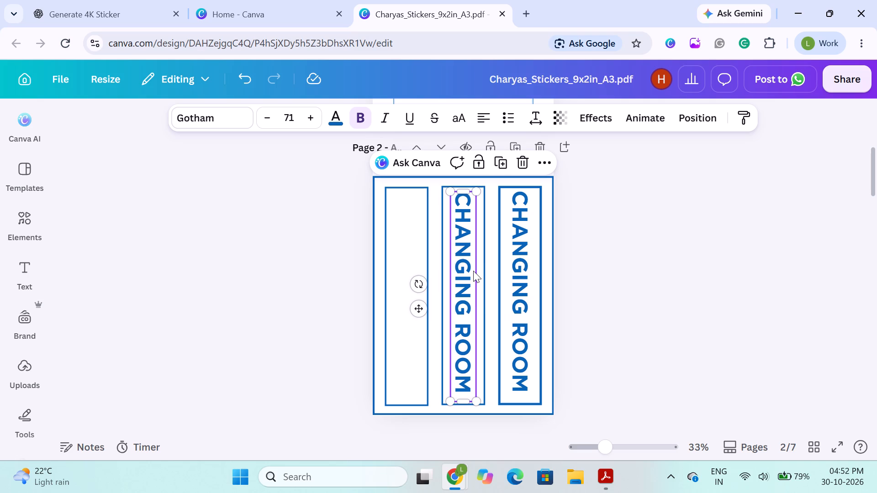
Align the copied CHANGING ROOM text to the vertical middle of the middle frame.
left_click(482, 273, "shift")
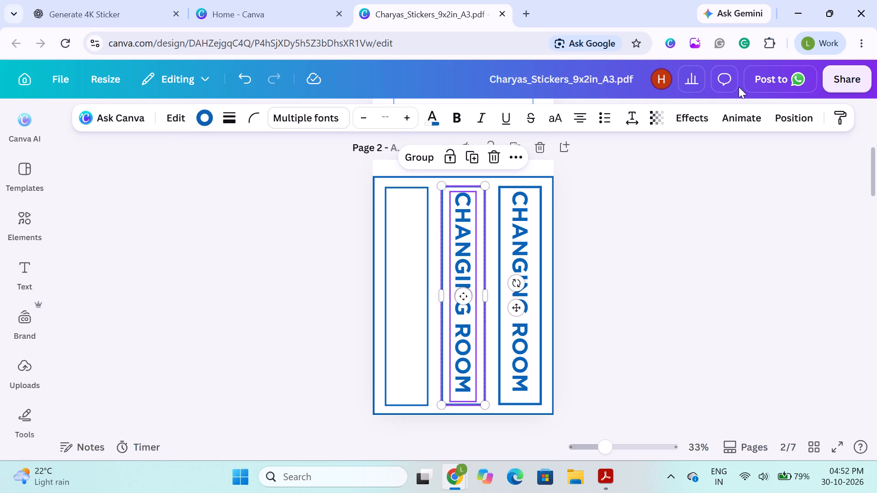
left_click(778, 109)
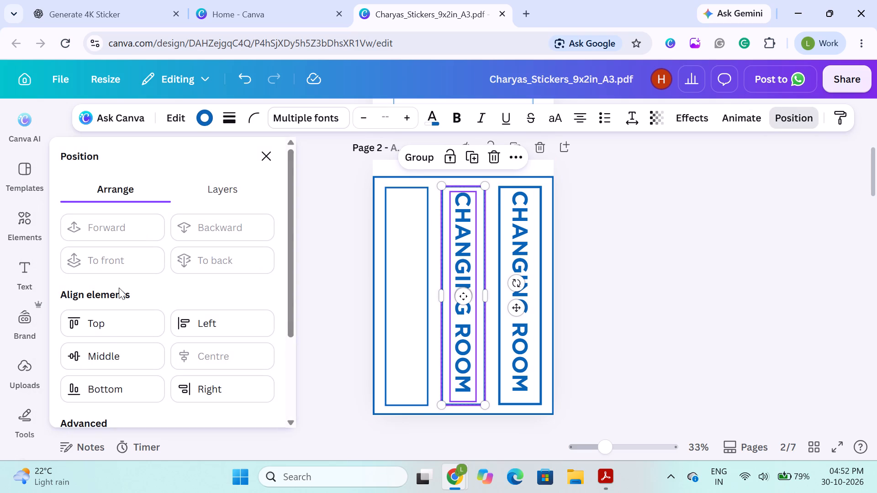
left_click(100, 346)
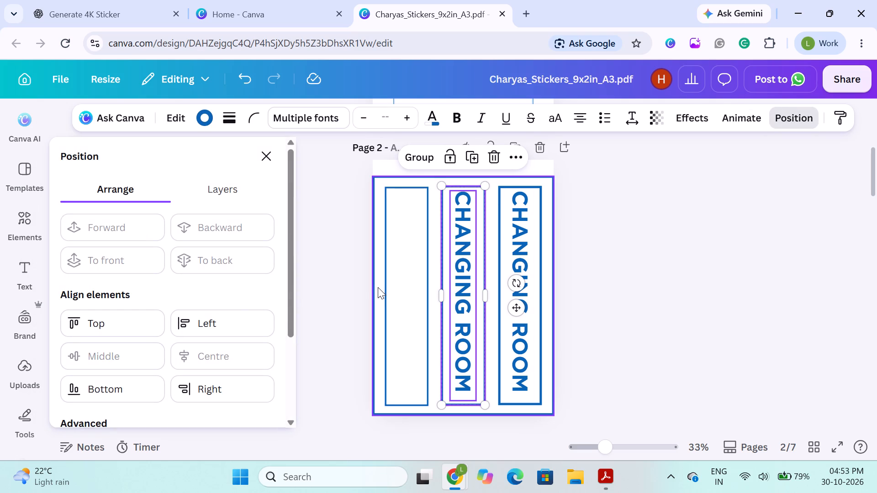
left_click(328, 293)
left_click(643, 308)
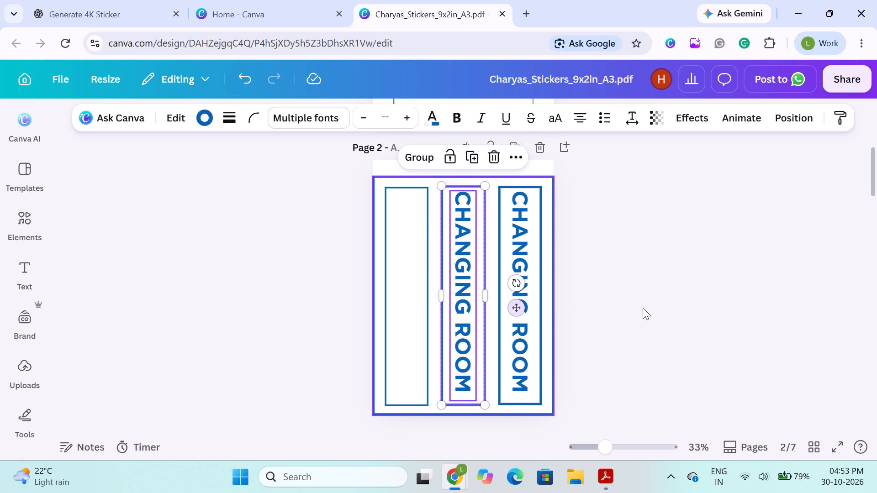
Duplicate the middle frame's CHANGING ROOM text into the leftmost frame.
left_click(463, 308)
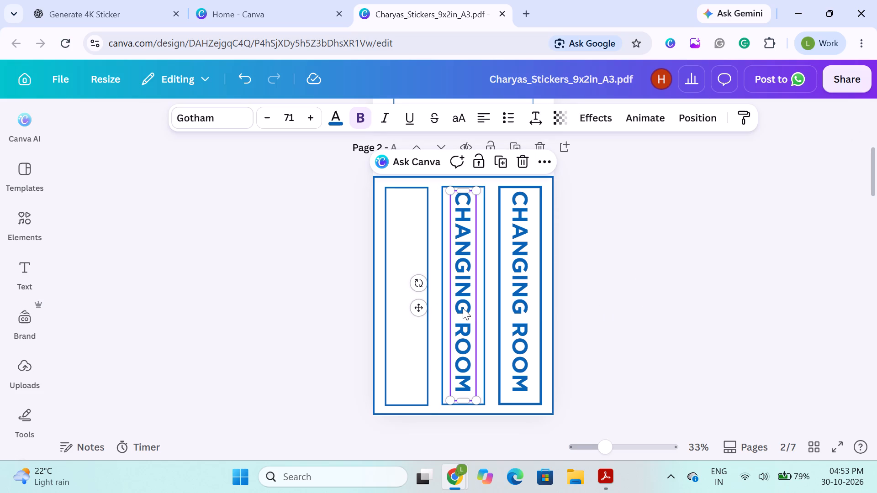
key("ctrl+d")
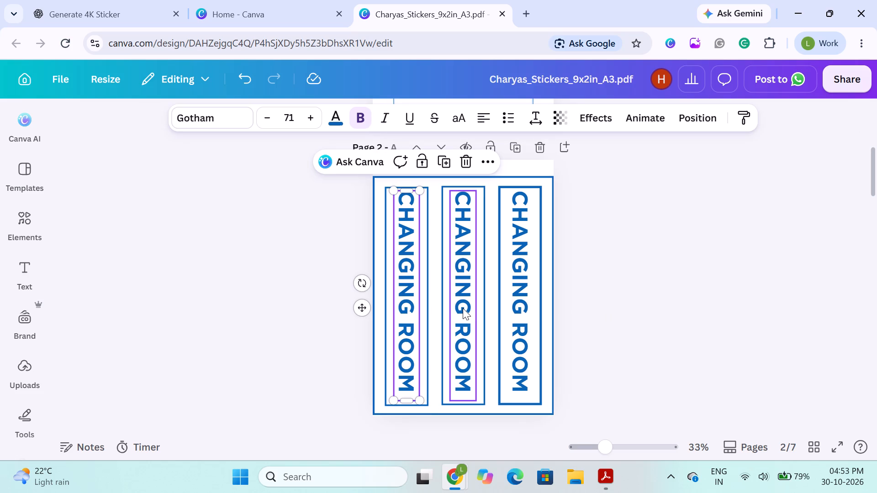
Align the CHANGING ROOM text to the horizontal centre and vertical middle of the leftmost frame.
left_click(268, 292)
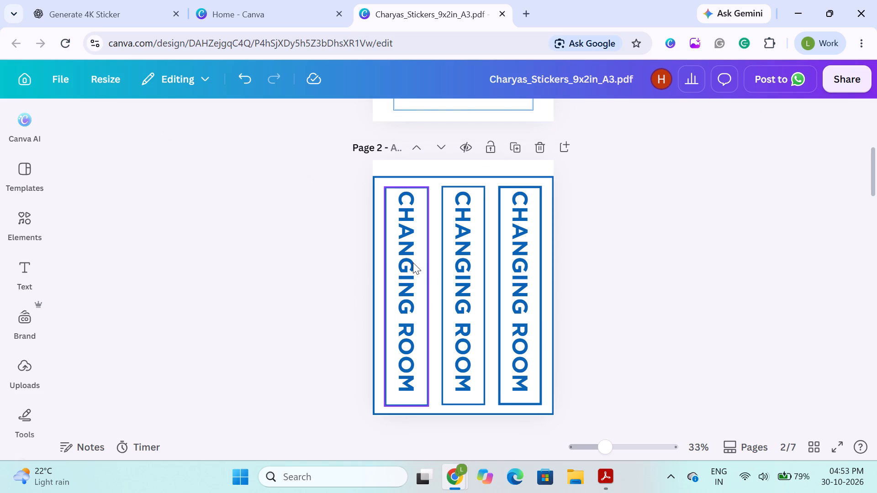
left_click(413, 262)
left_click(428, 268, "shift")
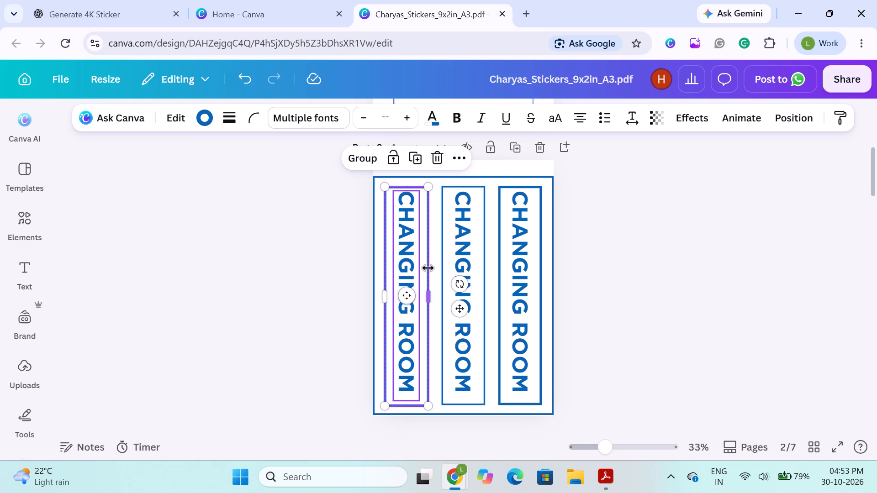
left_click(792, 114)
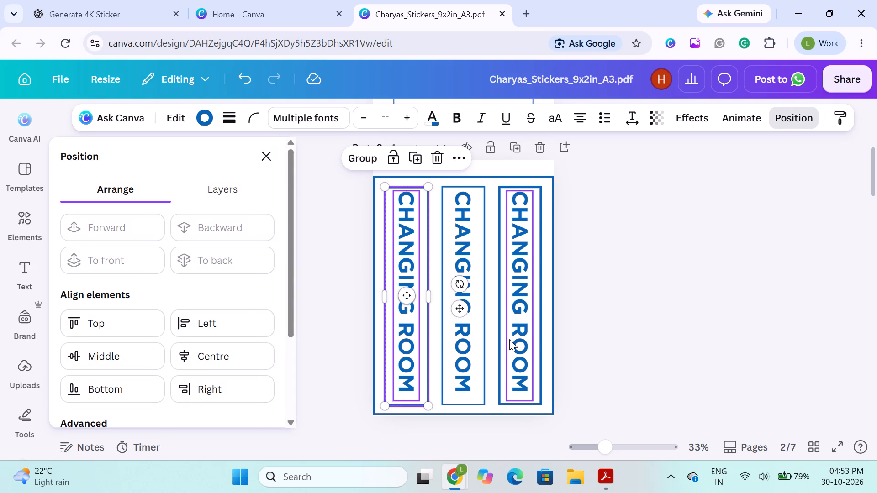
left_click(216, 353)
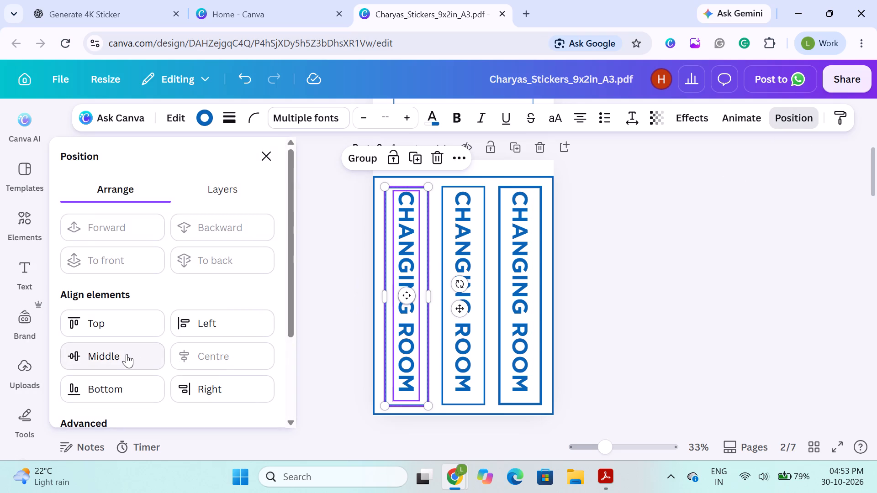
left_click(127, 354)
left_click(741, 278)
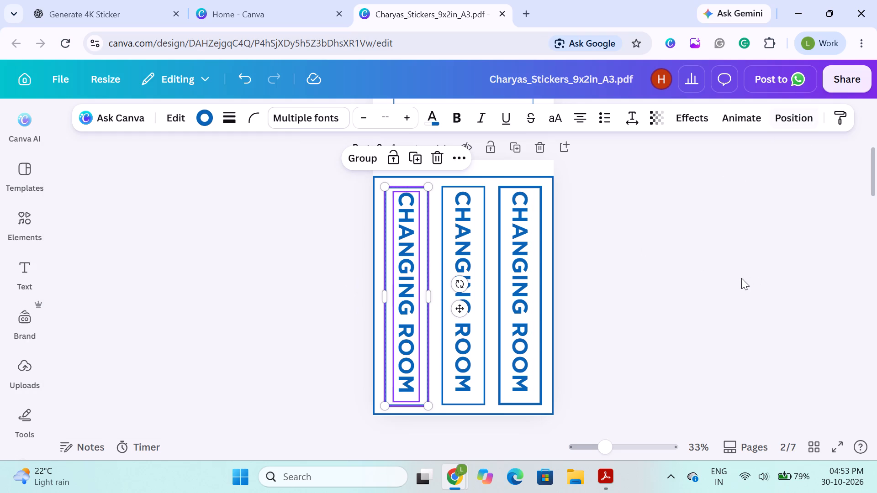
left_click(741, 278)
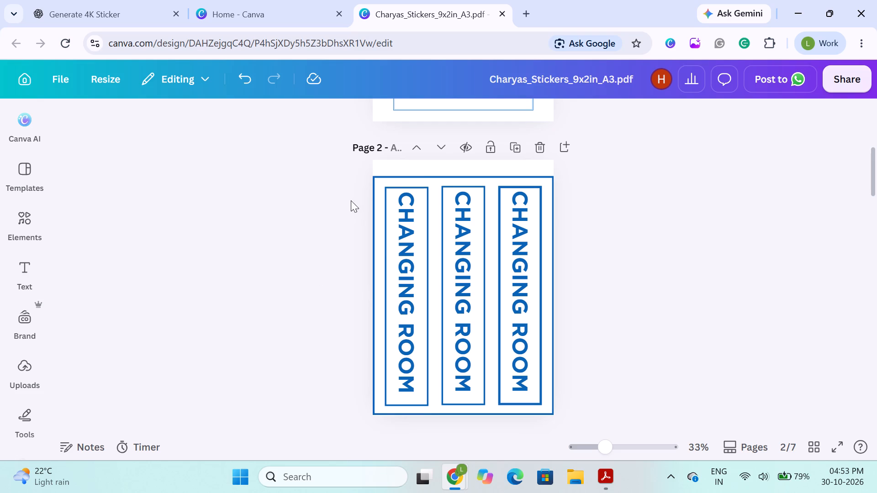
Group all of page 2's frames and labels and align the group to the vertical middle of the page.
left_click_drag(344, 192, 609, 378)
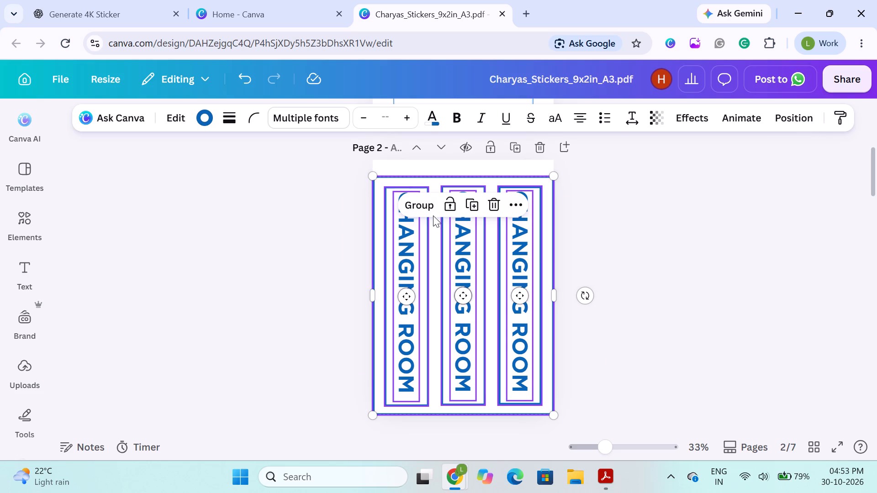
left_click(417, 200)
left_click(287, 234)
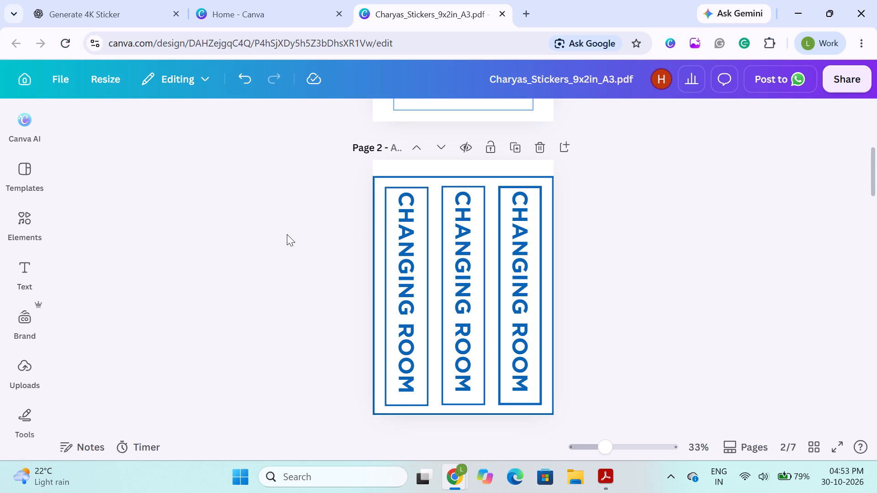
left_click(460, 248)
left_click(754, 120)
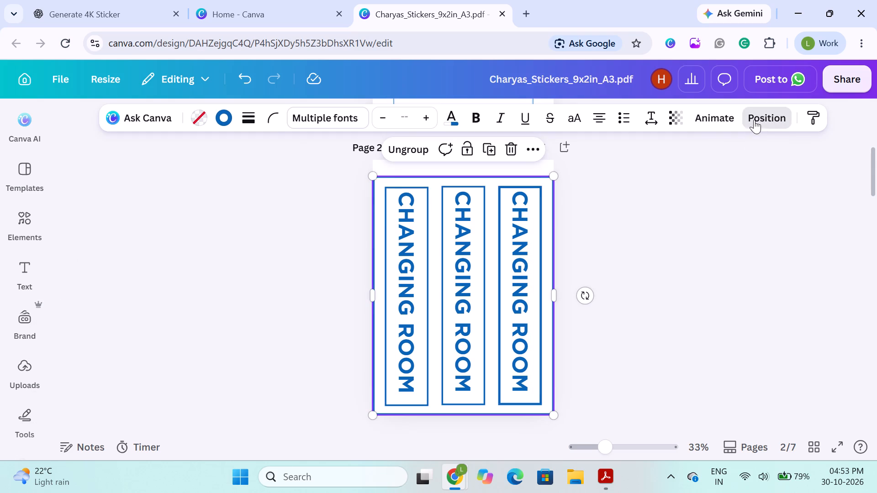
left_click(132, 357)
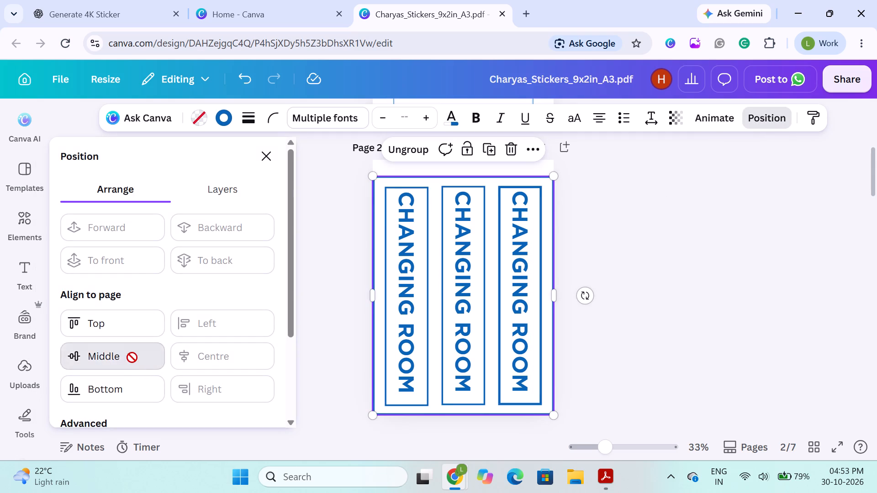
left_click(332, 294)
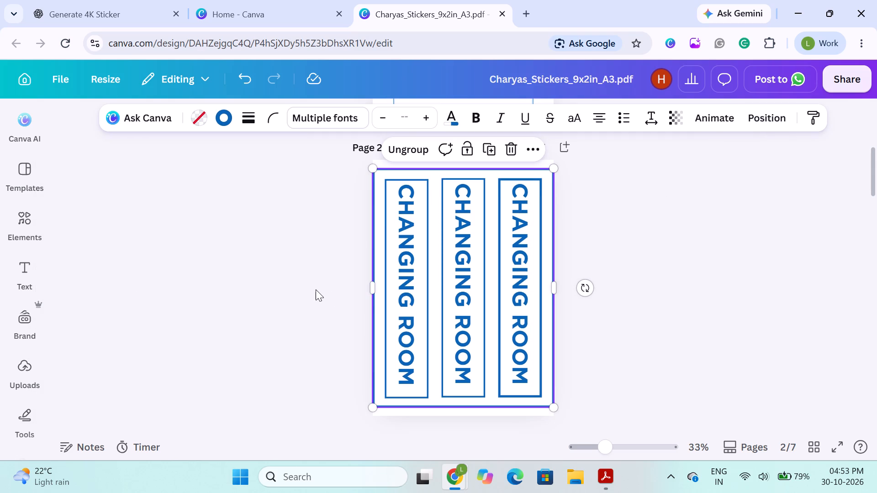
left_click(316, 289)
Ungroup the page 2 frames and labels.
left_click(456, 280)
left_click(407, 149)
left_click(244, 218)
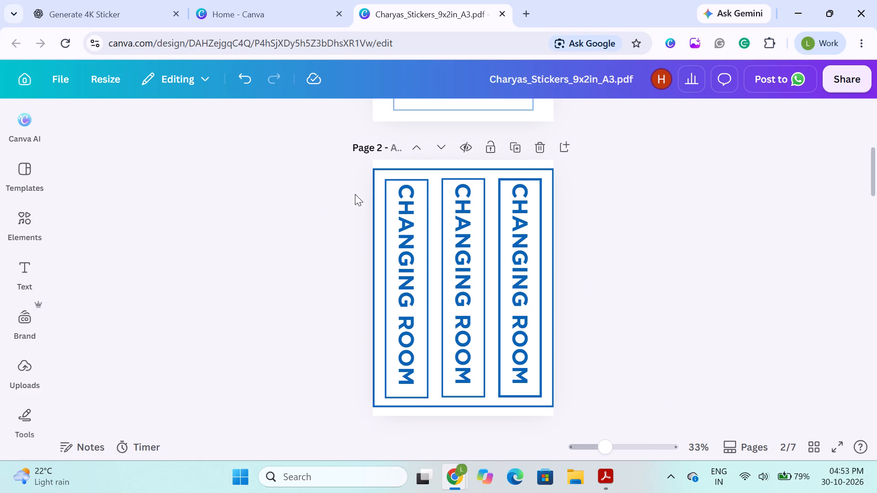
Set the stroke colour of the large outer border on page 2 to black (#000000).
left_click(376, 179)
left_click(410, 122)
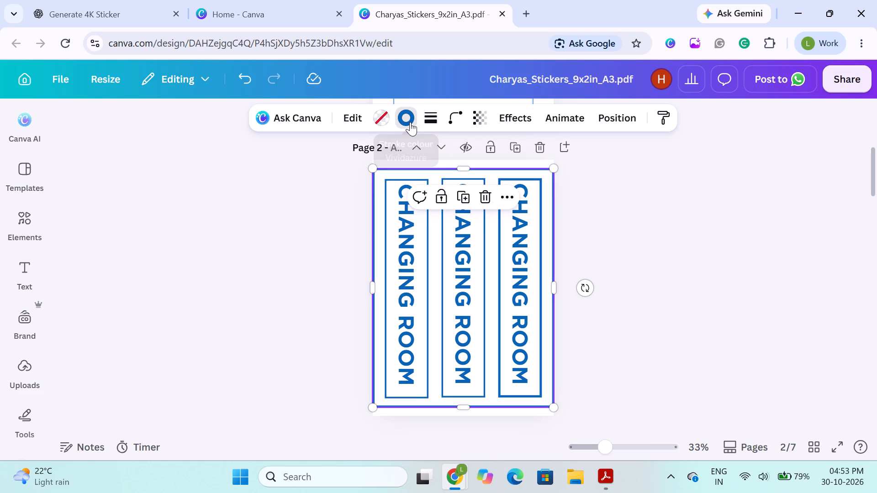
scroll(170, 314, "down", 2)
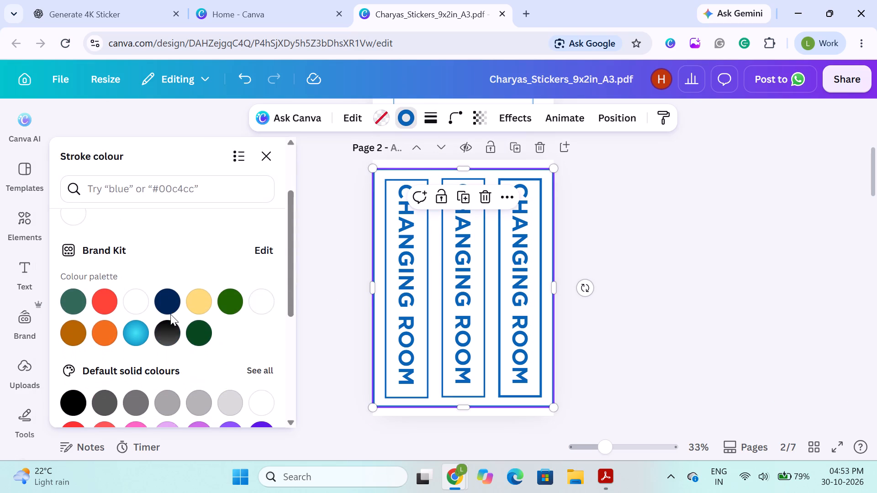
left_click(68, 394)
left_click(330, 249)
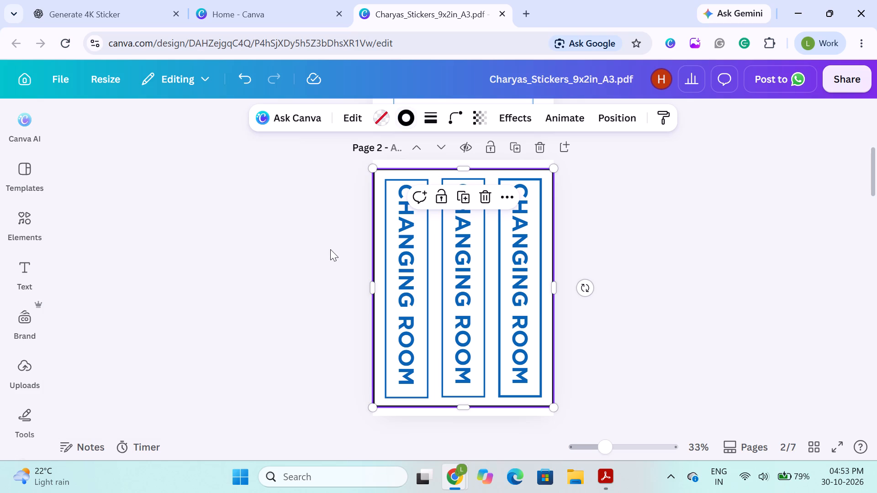
left_click(270, 308)
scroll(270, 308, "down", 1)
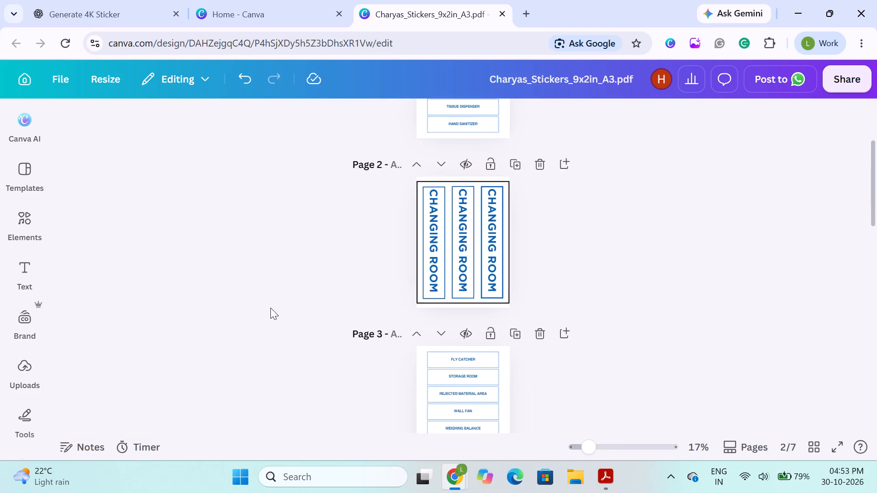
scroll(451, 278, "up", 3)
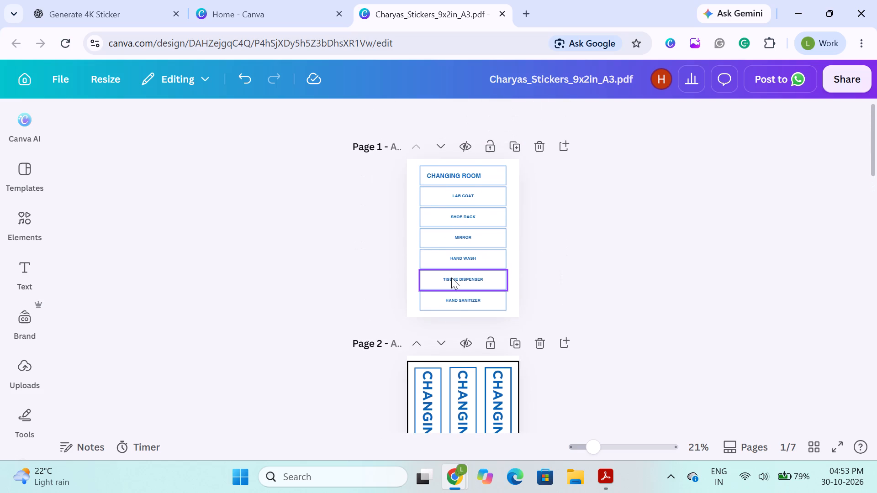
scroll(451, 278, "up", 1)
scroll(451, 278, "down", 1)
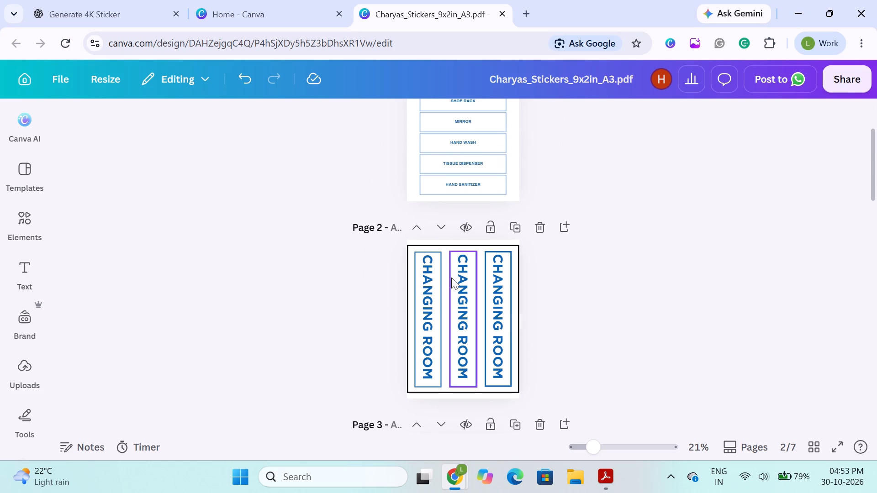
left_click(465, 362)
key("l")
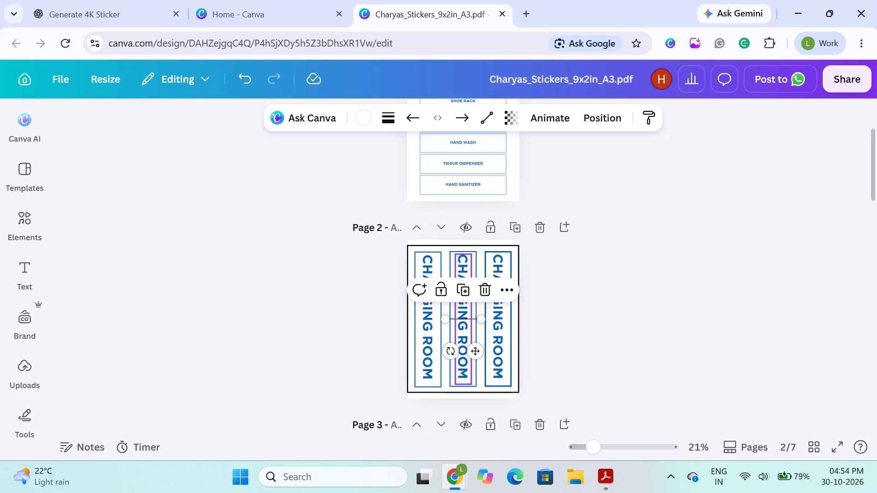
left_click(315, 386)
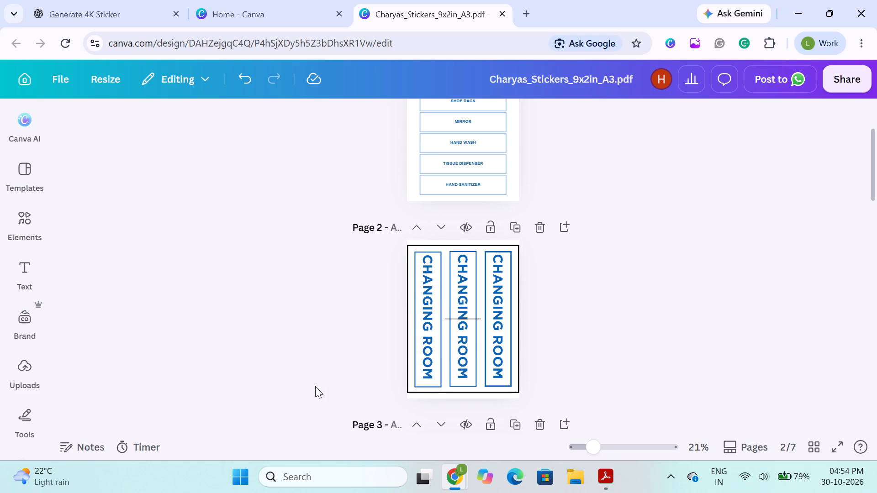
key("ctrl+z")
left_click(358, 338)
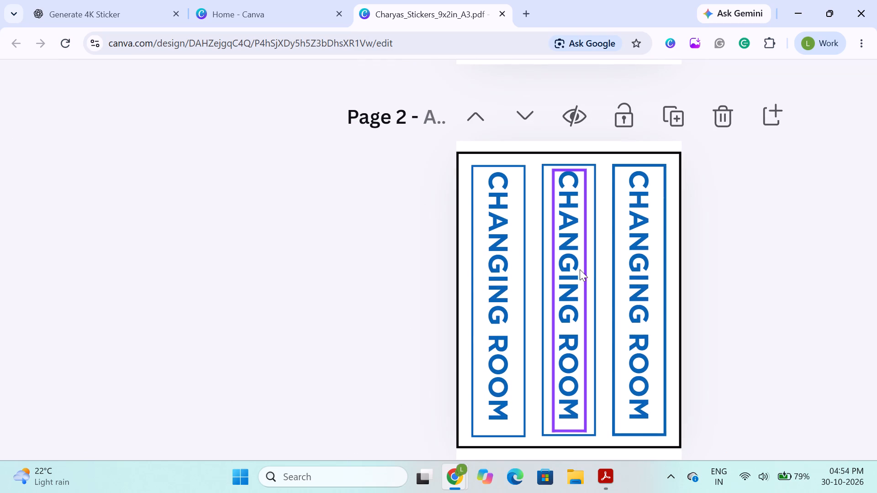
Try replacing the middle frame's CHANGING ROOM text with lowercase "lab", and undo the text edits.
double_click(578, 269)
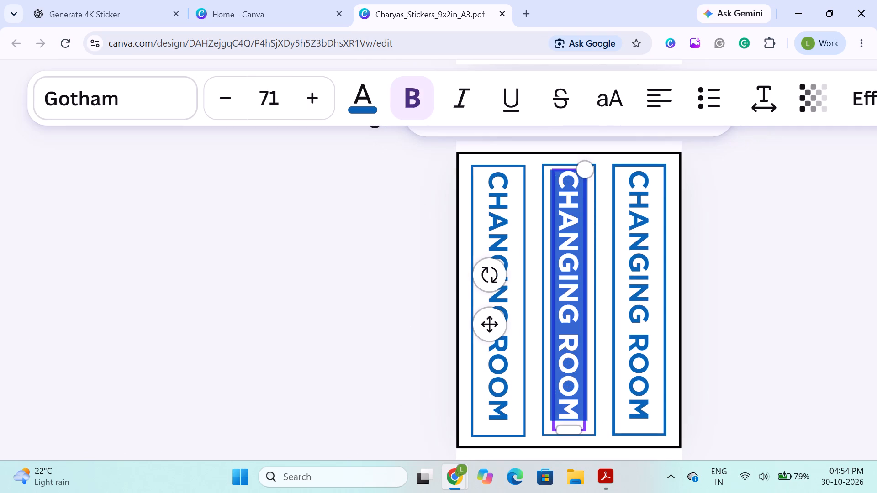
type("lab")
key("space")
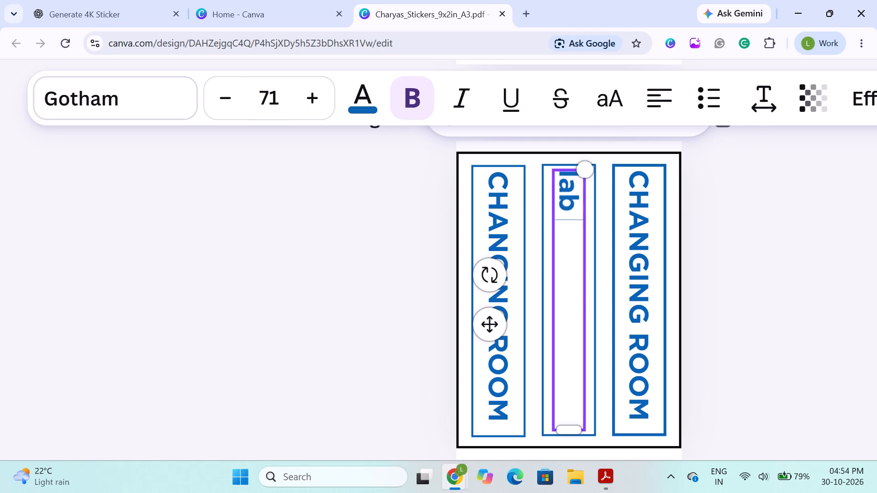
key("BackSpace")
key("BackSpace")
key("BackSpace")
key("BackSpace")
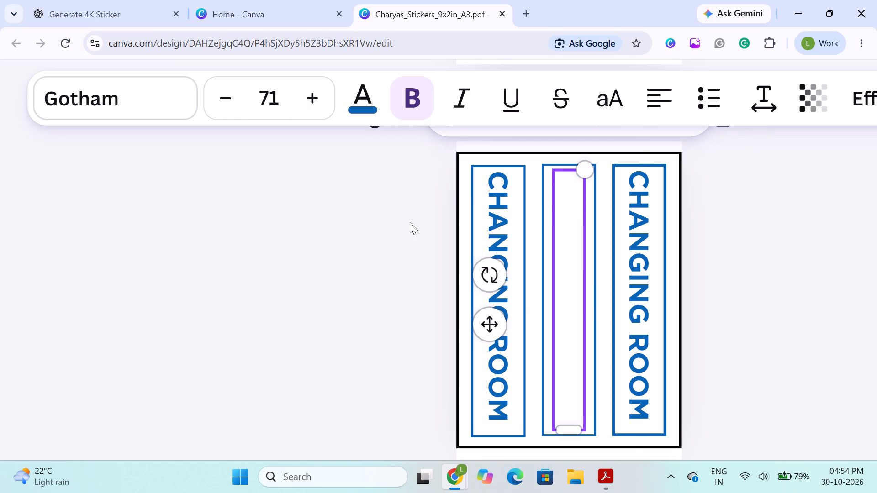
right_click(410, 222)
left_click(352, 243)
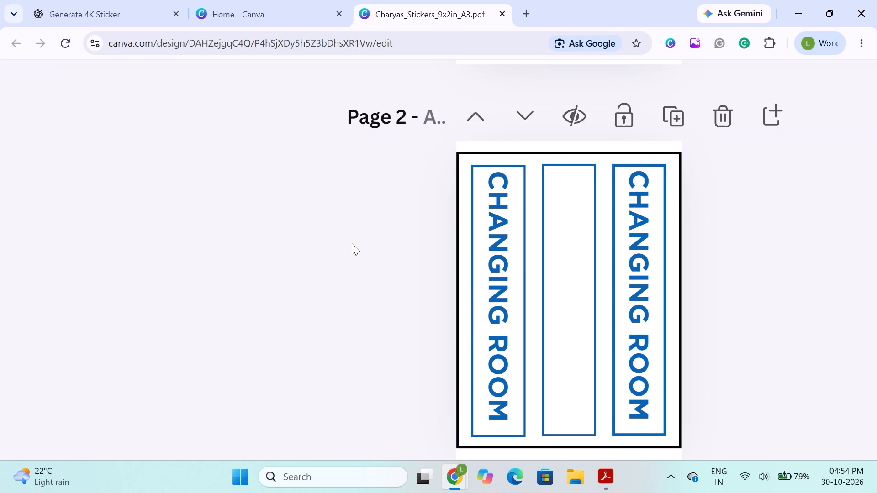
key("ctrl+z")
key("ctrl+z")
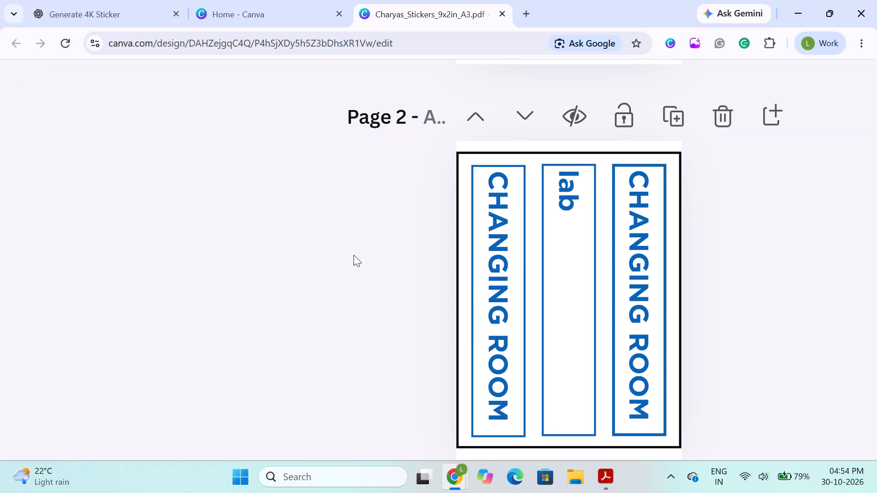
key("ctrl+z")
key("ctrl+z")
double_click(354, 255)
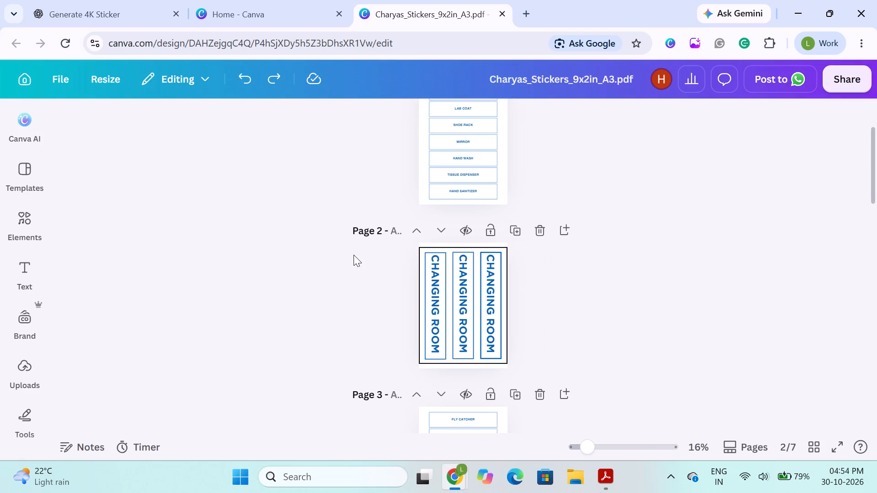
Replace the middle frame's CHANGING ROOM text with LAB COAT.
left_click(310, 282)
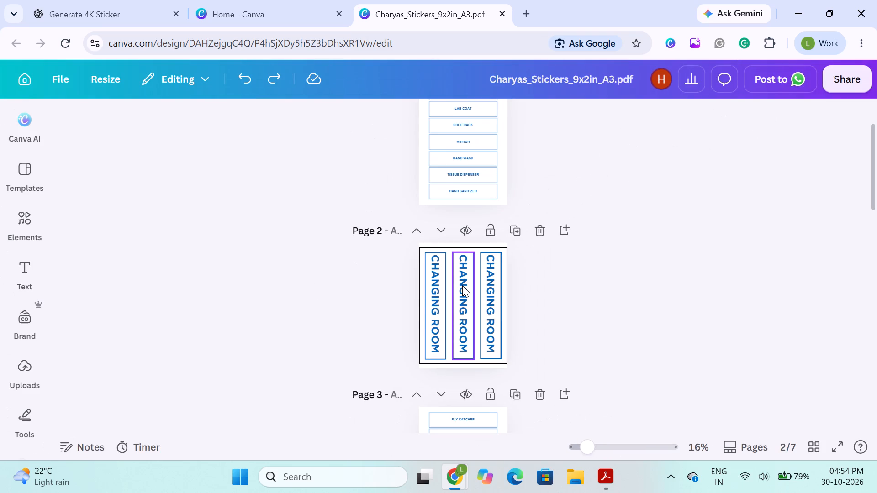
left_click(462, 285)
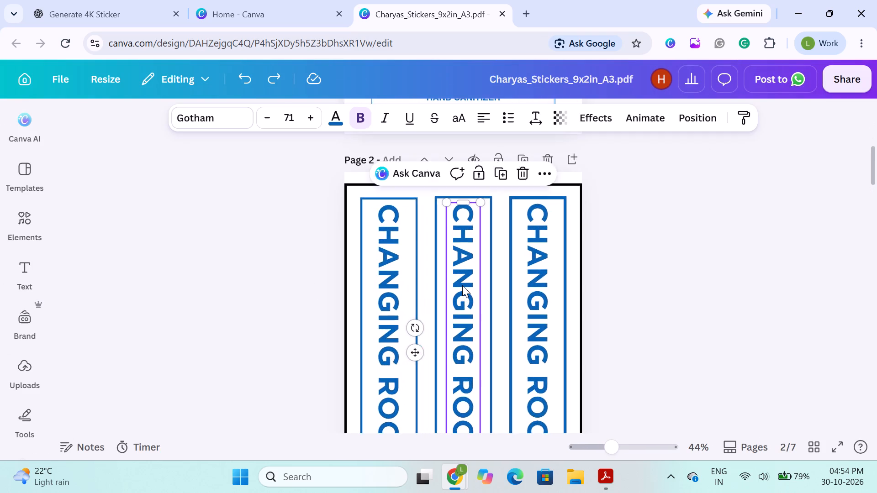
scroll(462, 285, "down", 1)
double_click(462, 285)
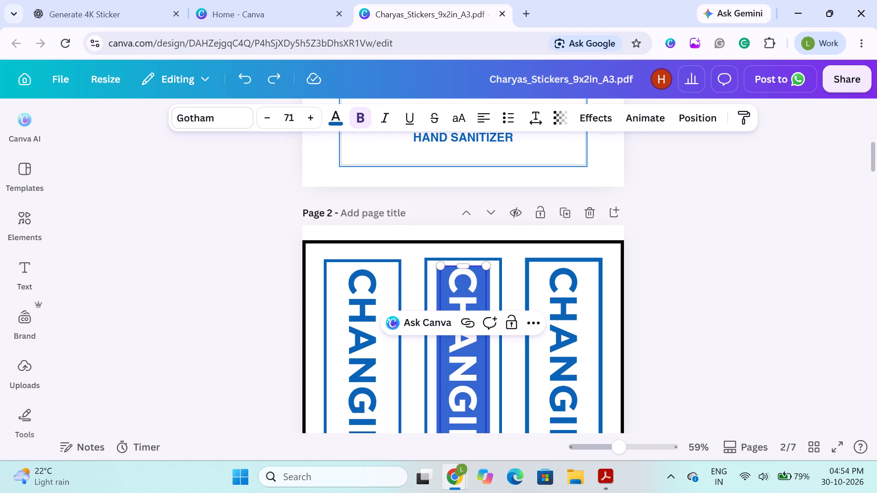
type("LAB")
key("space")
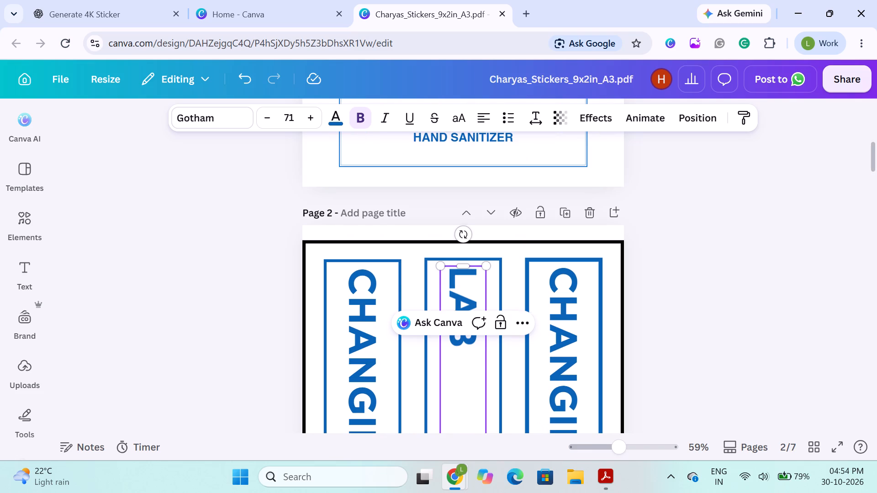
type("COAT")
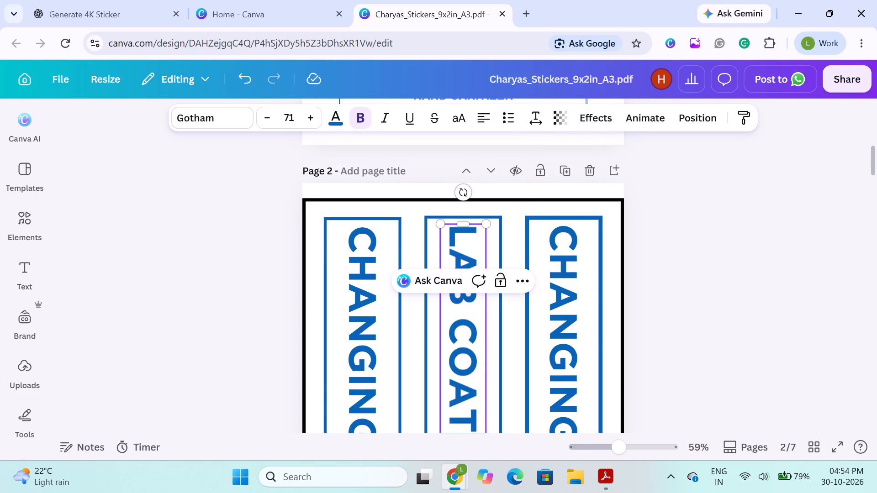
left_click(223, 298)
Shorten the LAB COAT text box so that it ends just past the last letter.
scroll(213, 241, "down", 2)
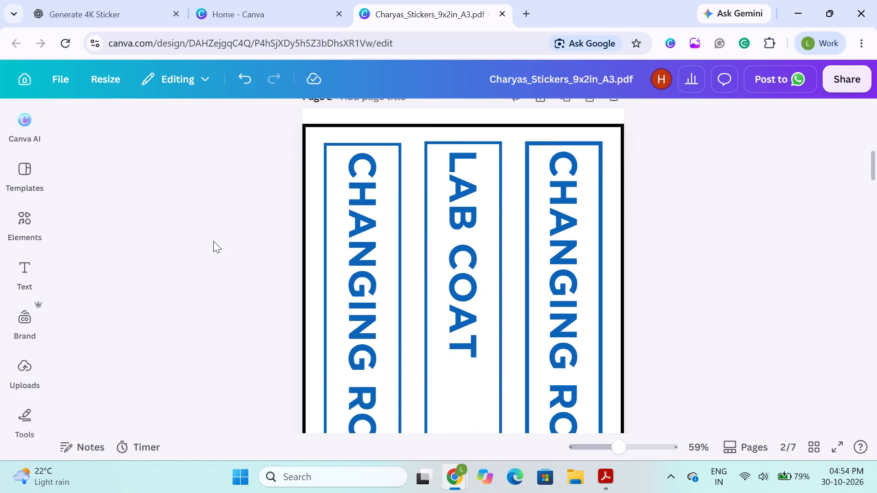
scroll(213, 241, "down", 2)
scroll(271, 349, "up", 1)
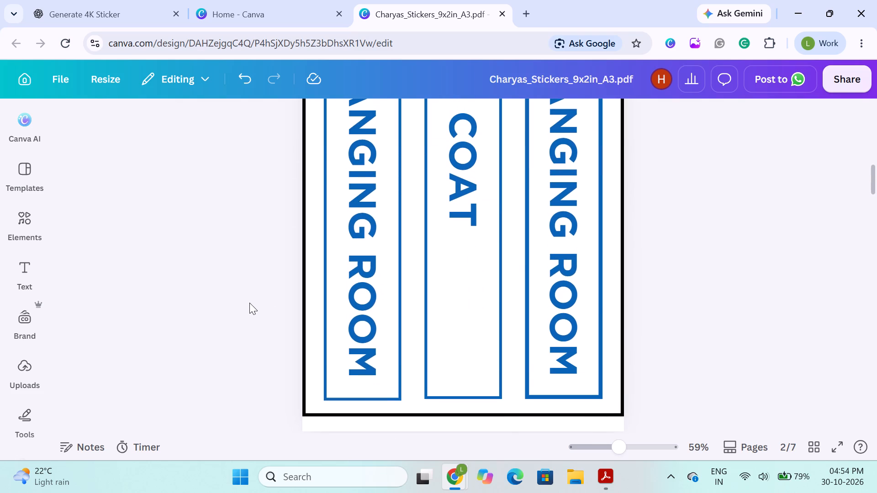
left_click(462, 250)
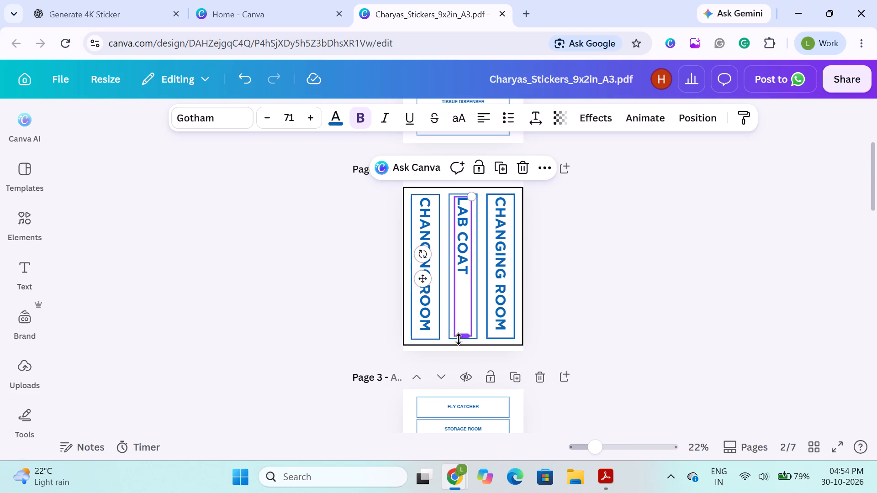
left_click_drag(465, 336, 465, 287)
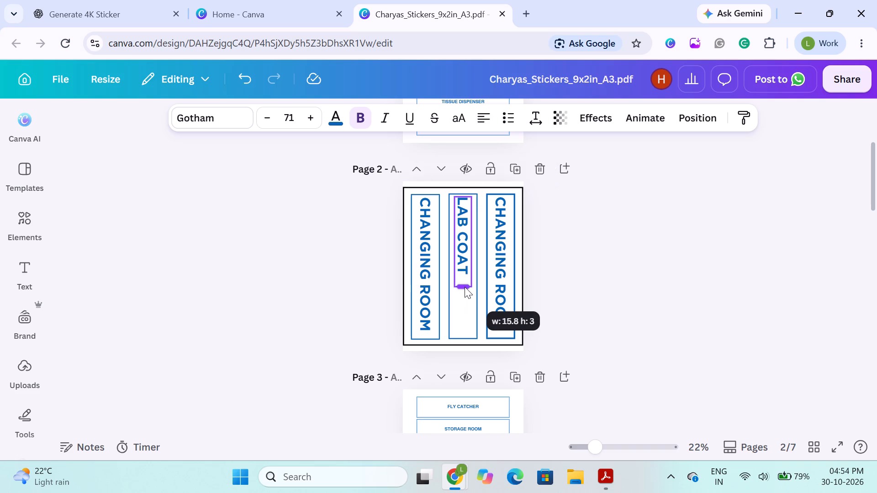
left_click_drag(465, 287, 462, 277)
left_click(323, 273)
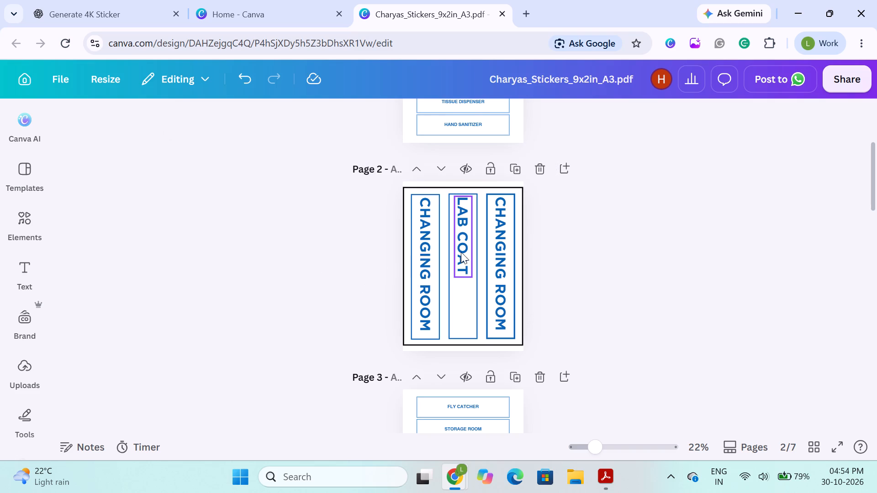
Select the LAB COAT text in the middle frame.
left_click(464, 251)
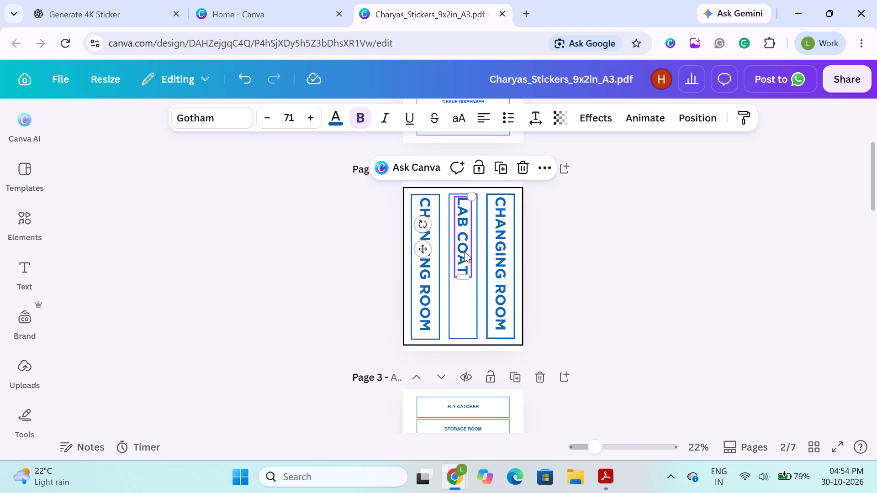
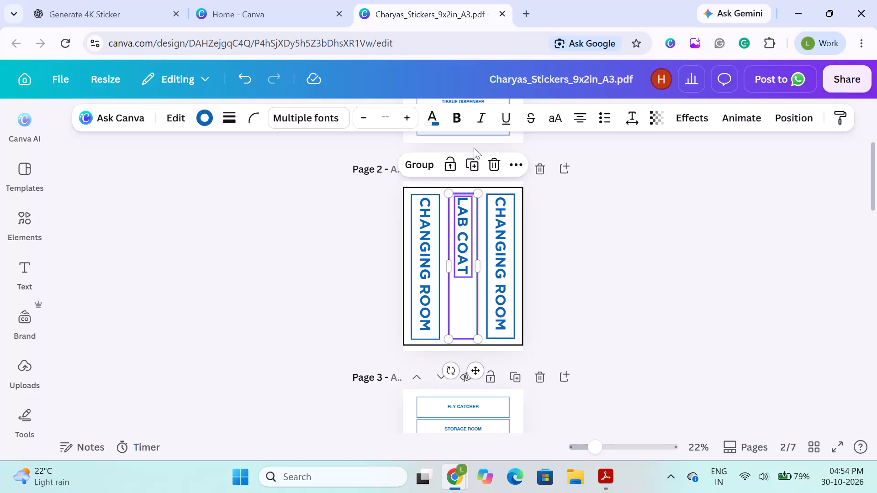
Align the LAB COAT text with the vertical middle of its frame on page 2.
left_click(793, 123)
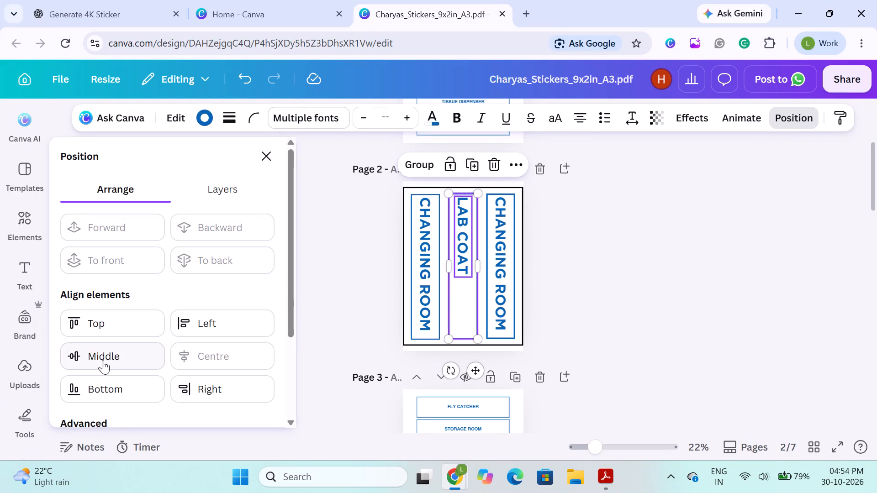
left_click(103, 360)
left_click(375, 289)
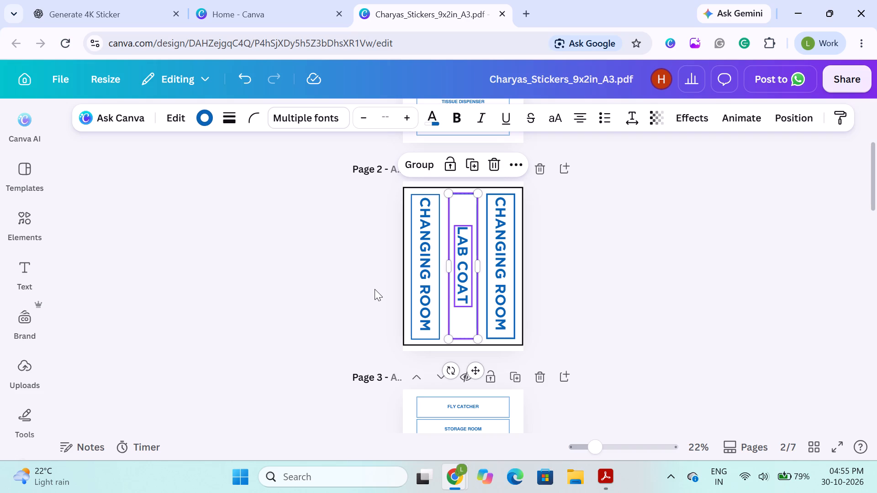
left_click(627, 279)
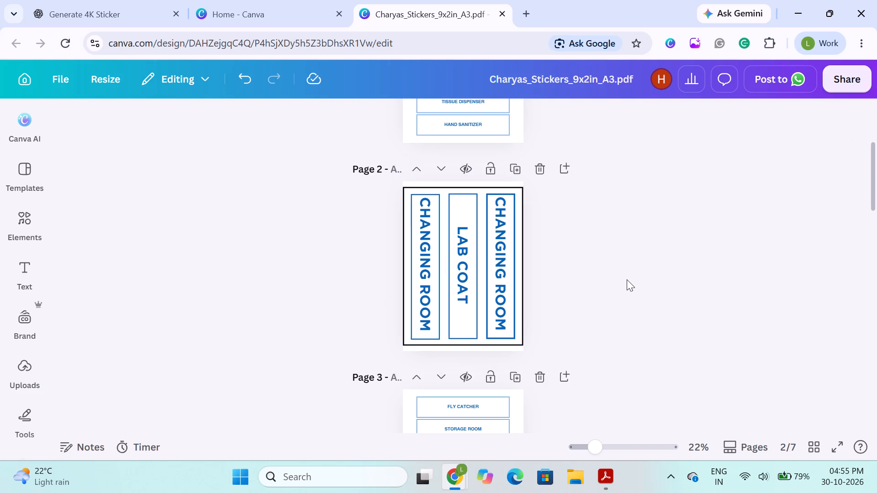
Replace the CHANGING ROOM text in page 2's left frame with SHOE RACK.
left_click(430, 280)
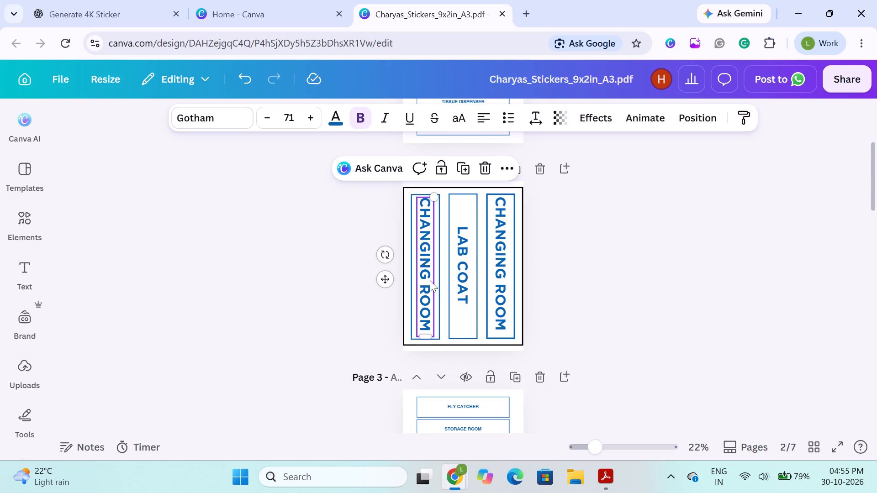
double_click(430, 280)
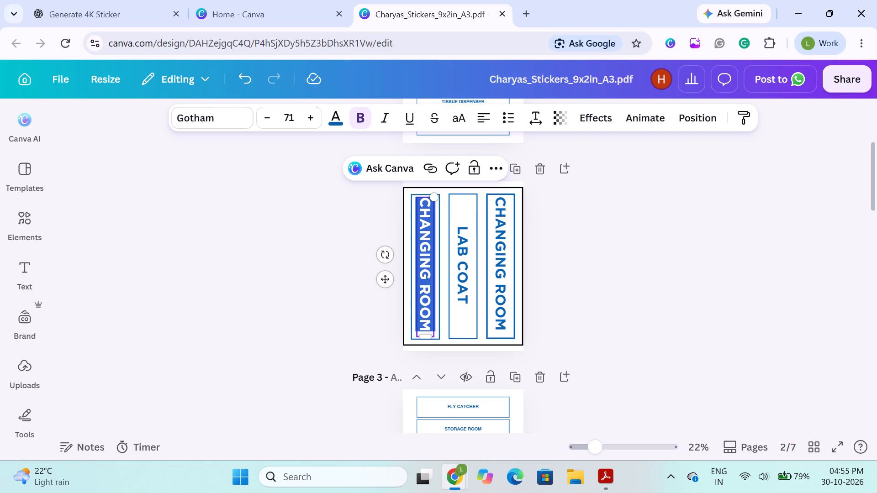
key("s")
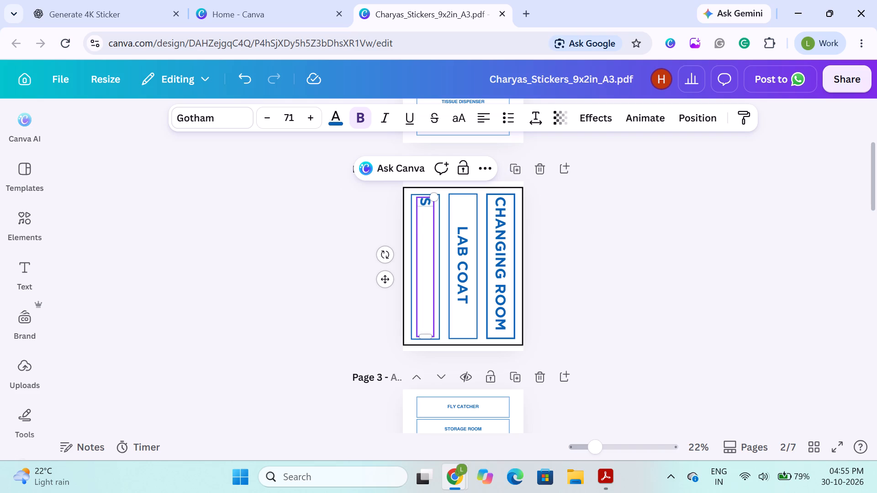
type("HOE")
key("space")
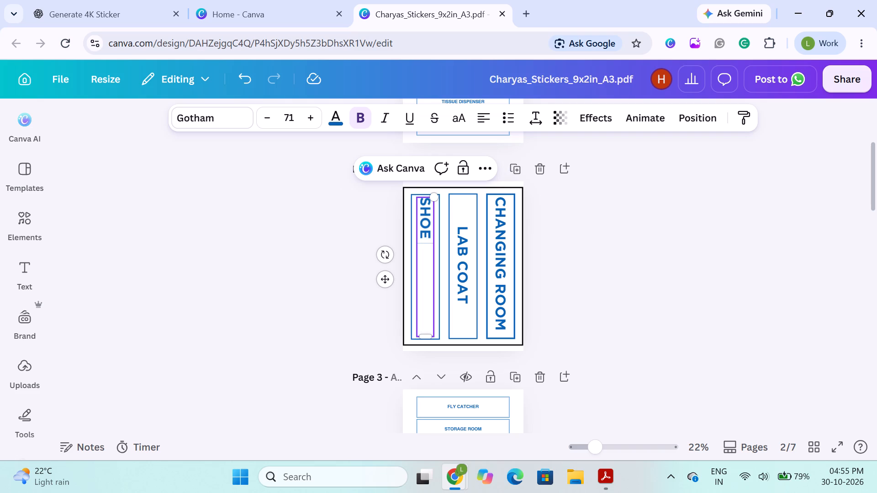
type("RACK")
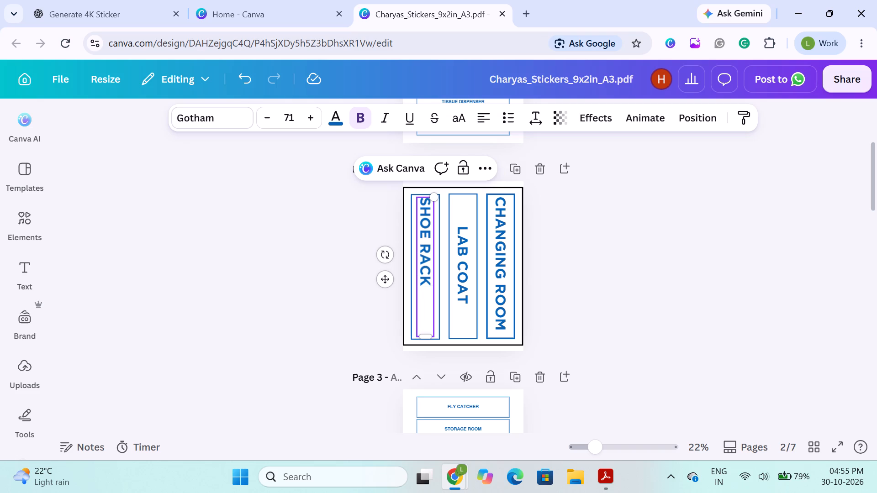
left_click(317, 304)
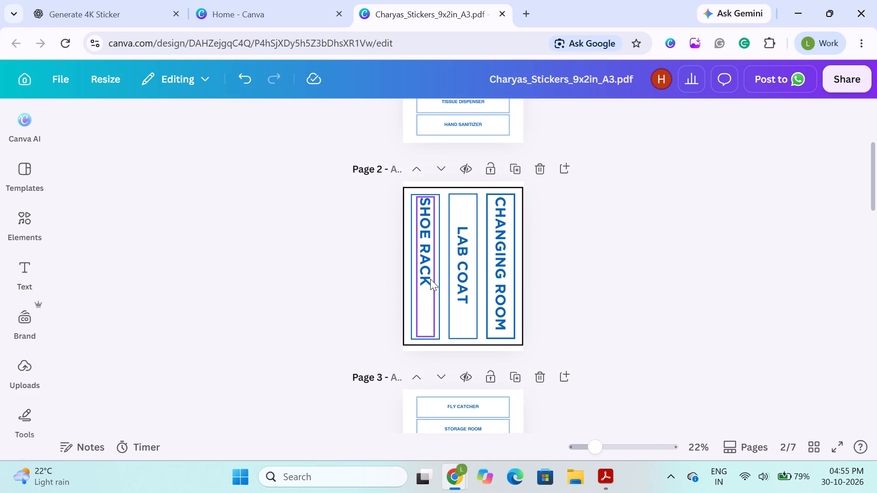
Shorten the SHOE RACK text box so that it ends just past the last letter.
left_click(430, 279)
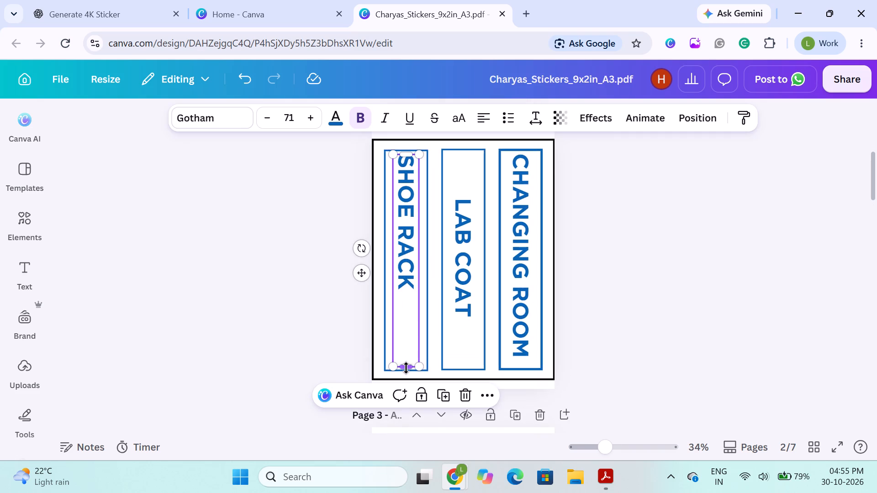
left_click_drag(407, 368, 412, 292)
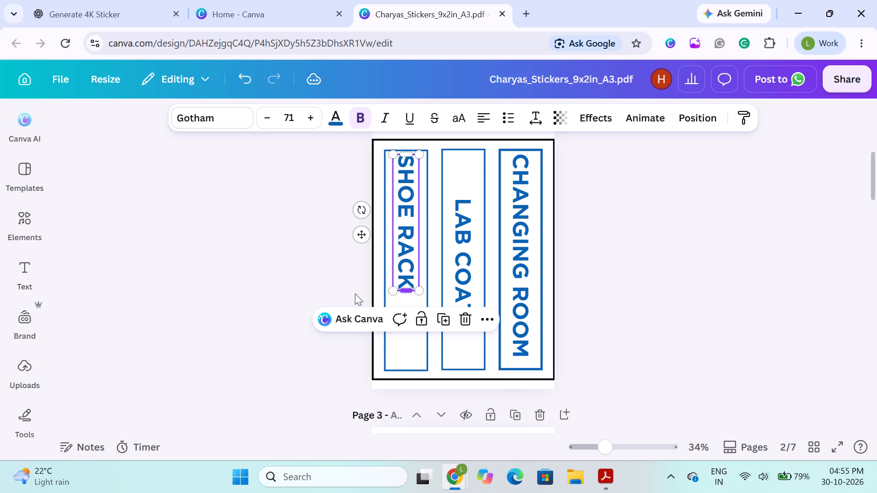
left_click(278, 280)
Align the SHOE RACK text and its surrounding frame on their vertical middle.
left_click(403, 216)
left_click(407, 341, "shift")
left_click(797, 125)
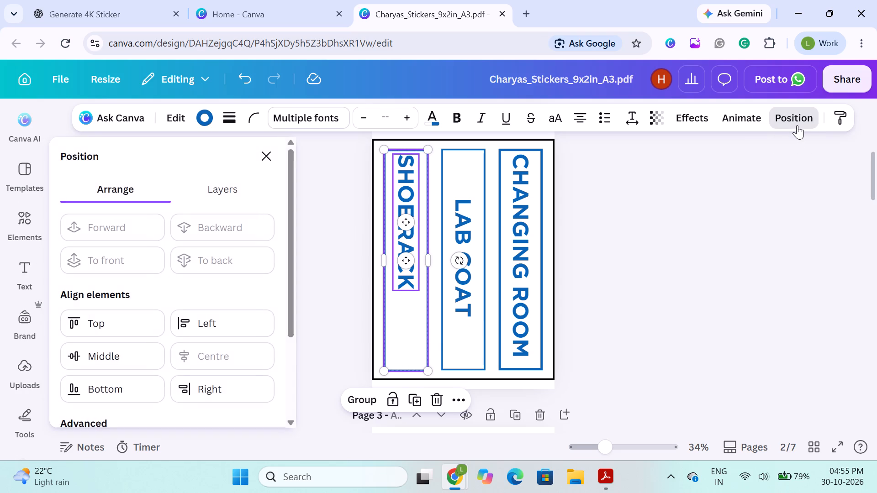
left_click(112, 352)
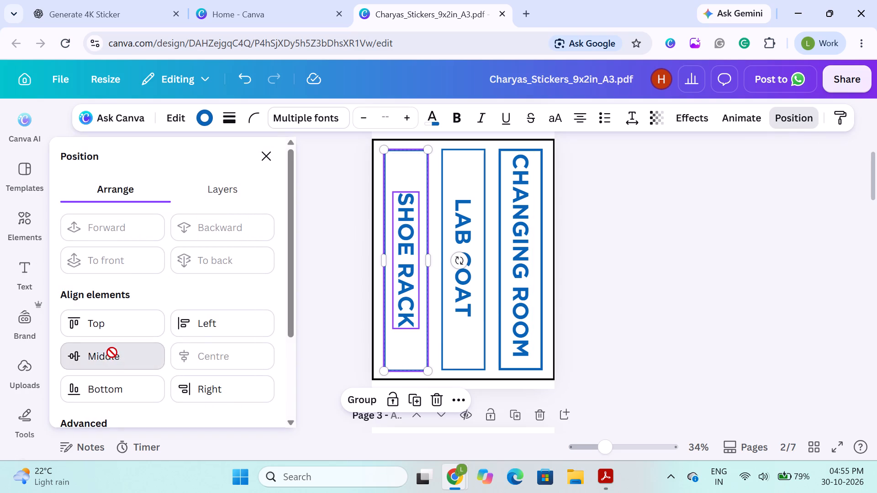
left_click(597, 297)
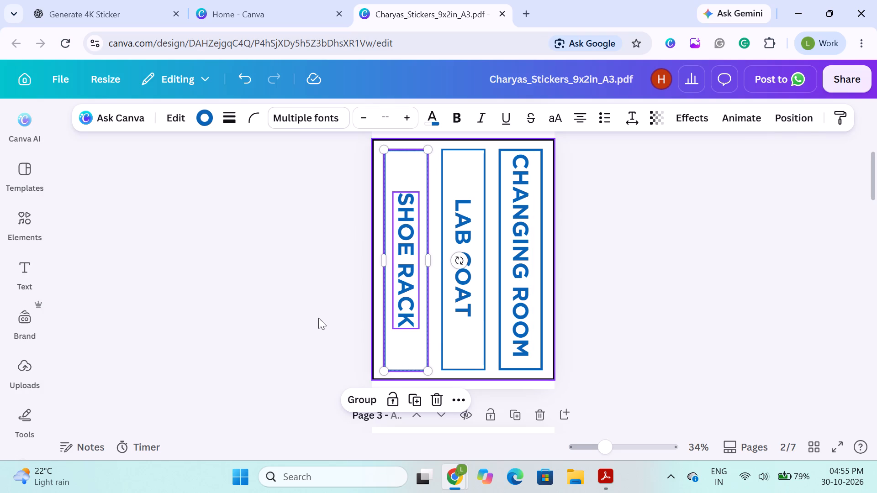
left_click(206, 308)
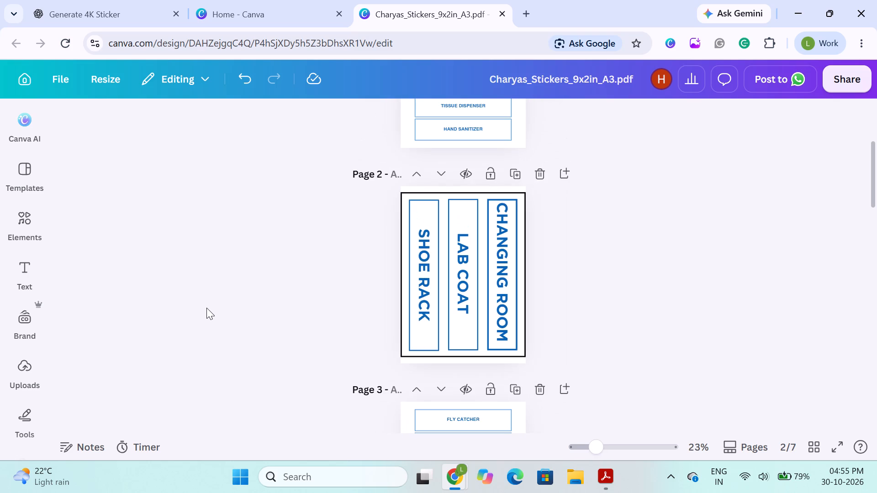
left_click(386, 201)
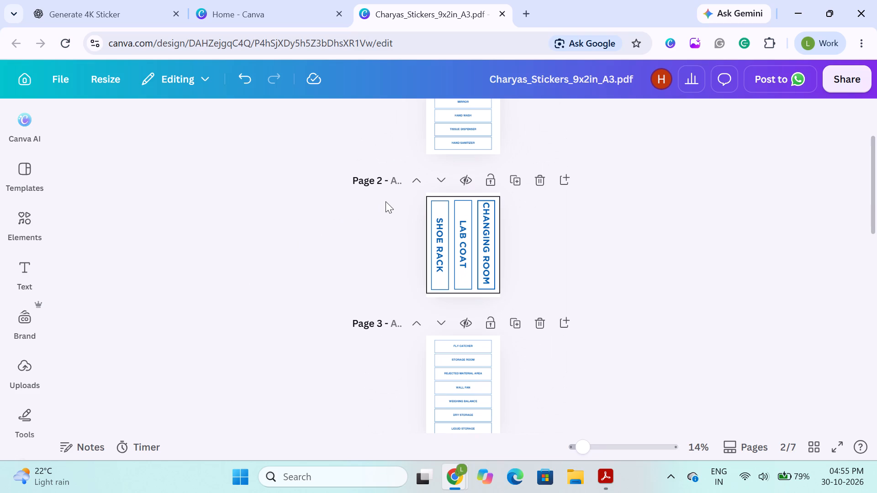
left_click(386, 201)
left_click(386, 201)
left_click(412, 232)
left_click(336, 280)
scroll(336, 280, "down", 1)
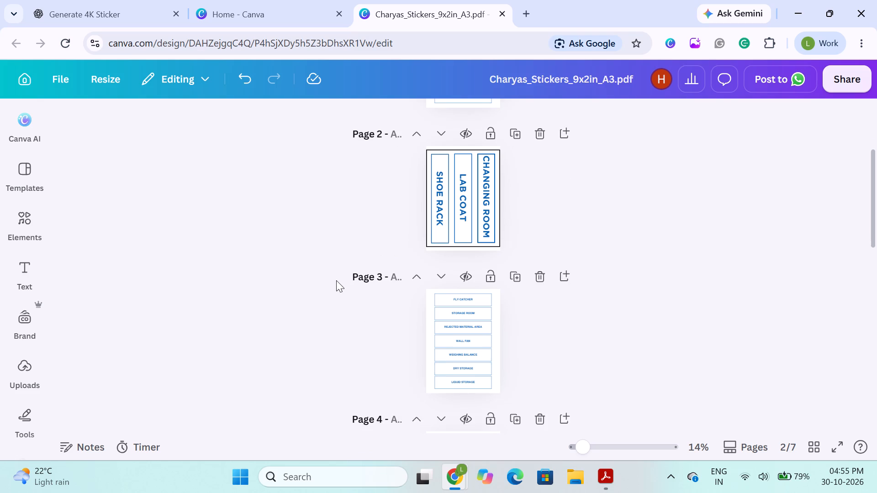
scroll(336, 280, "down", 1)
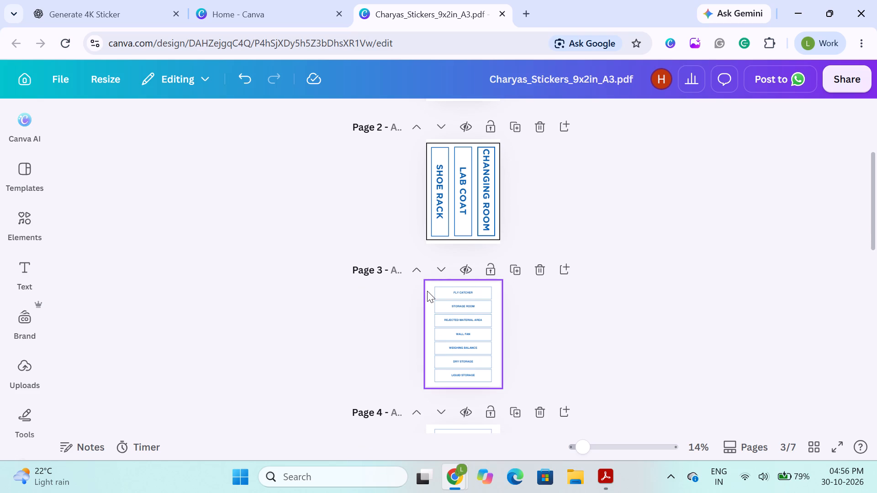
Duplicate page 2 with its three vertical label frames.
left_click(353, 189)
scroll(355, 228, "up", 2)
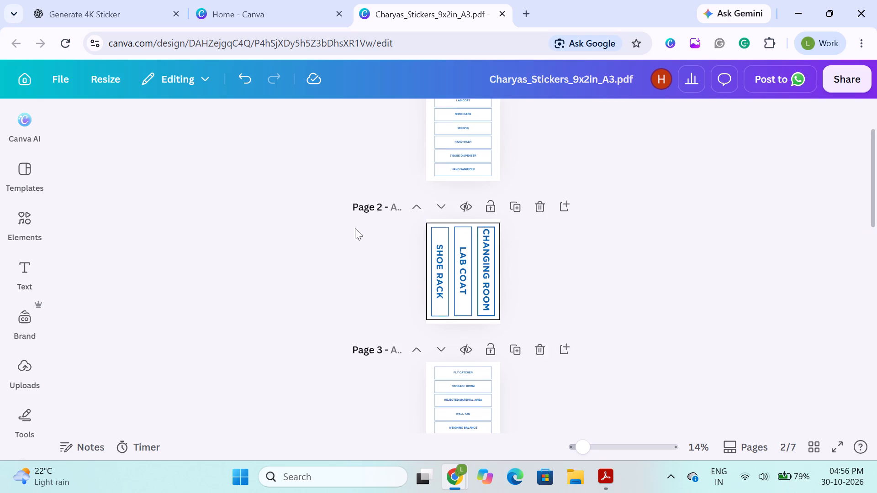
left_click(516, 210)
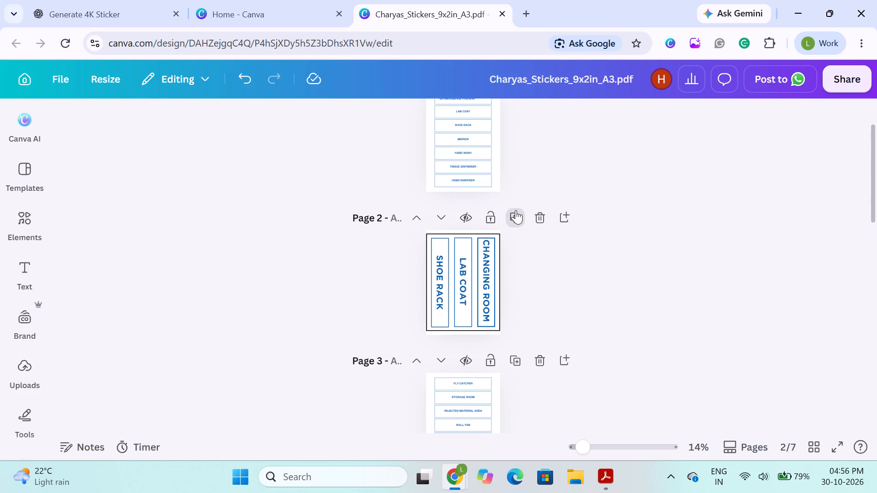
left_click(407, 288)
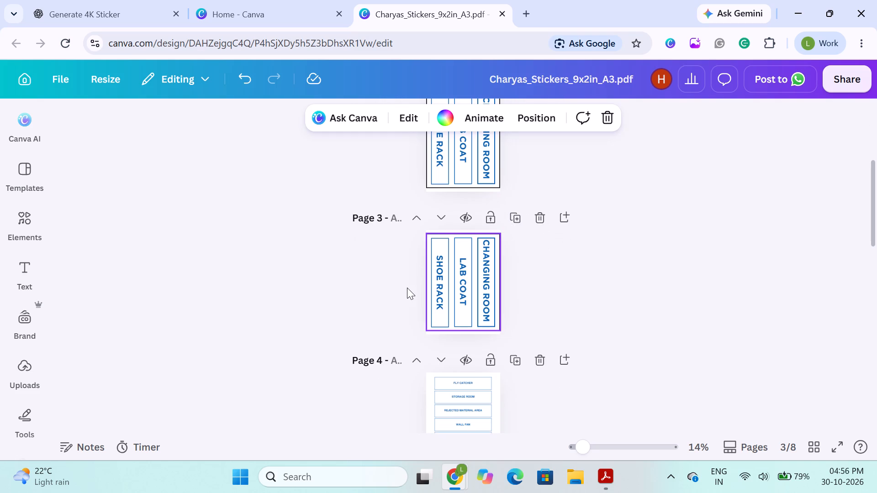
Replace the CHANGING ROOM text in the right frame of the new page 3 with MIRROR.
left_click(485, 282)
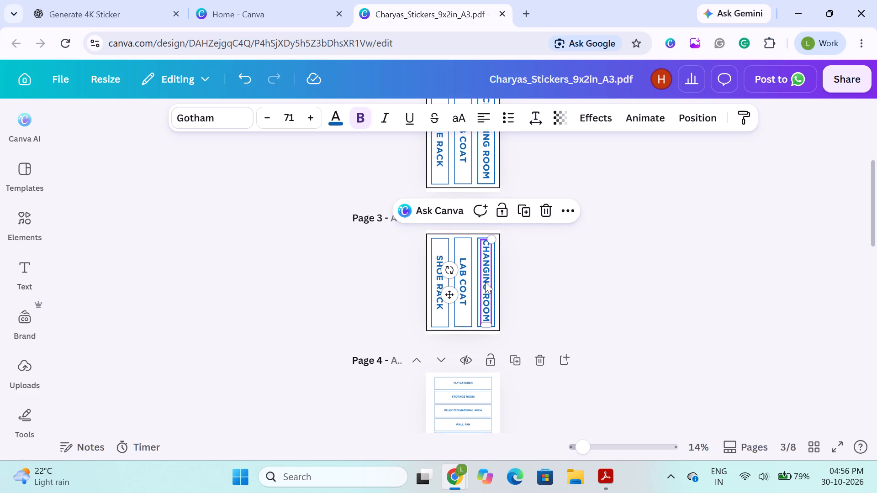
double_click(485, 282)
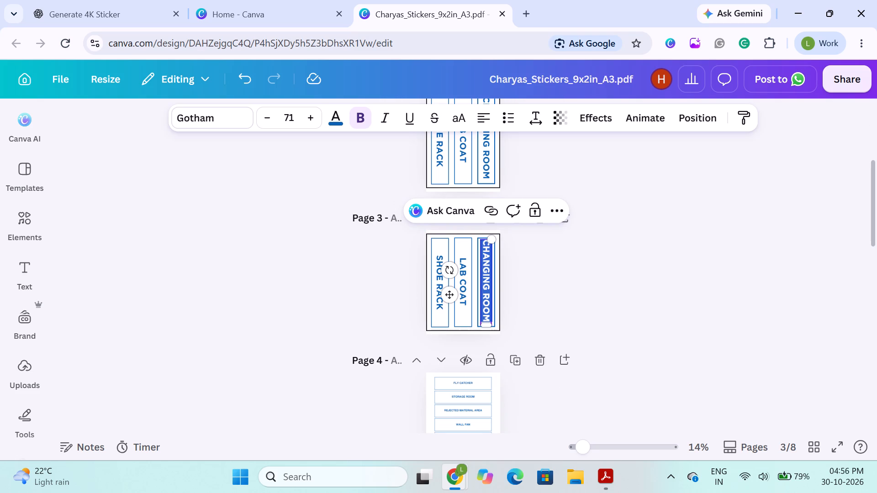
type("NI")
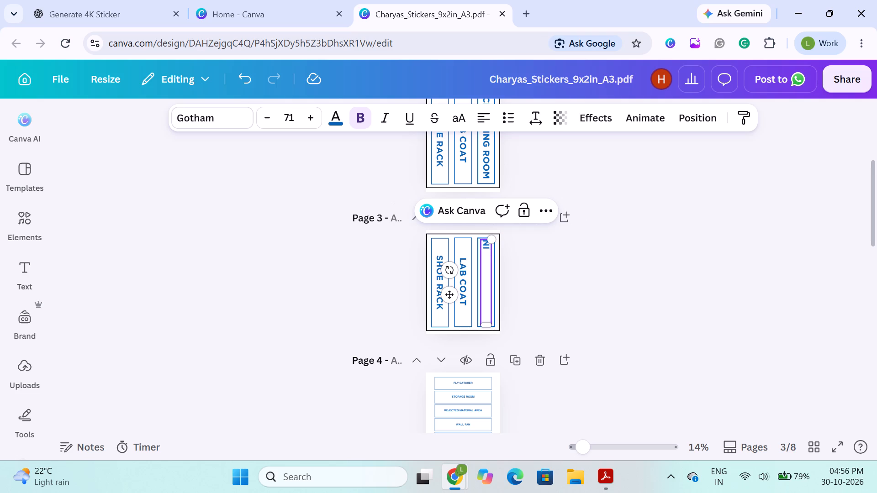
key("e")
key("BackSpace")
type("RRO")
key("r")
left_click(384, 289)
left_click(482, 261)
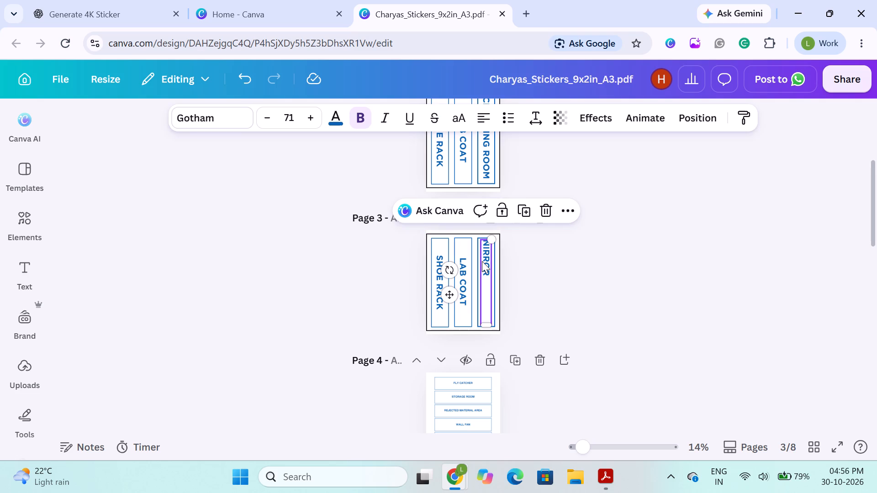
double_click(482, 261)
type("MI")
type("RROR")
left_click(380, 285)
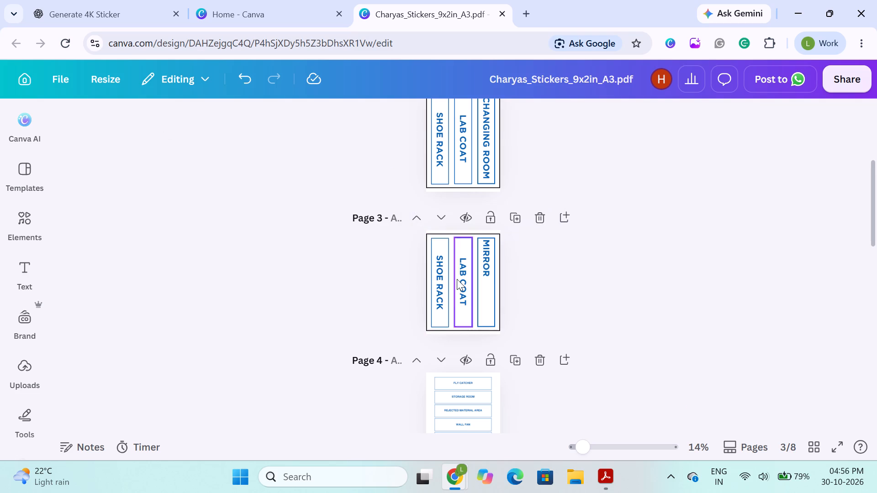
Replace the LAB COAT text in page 3's middle frame with HAND WASH.
double_click(460, 279)
left_click(460, 279)
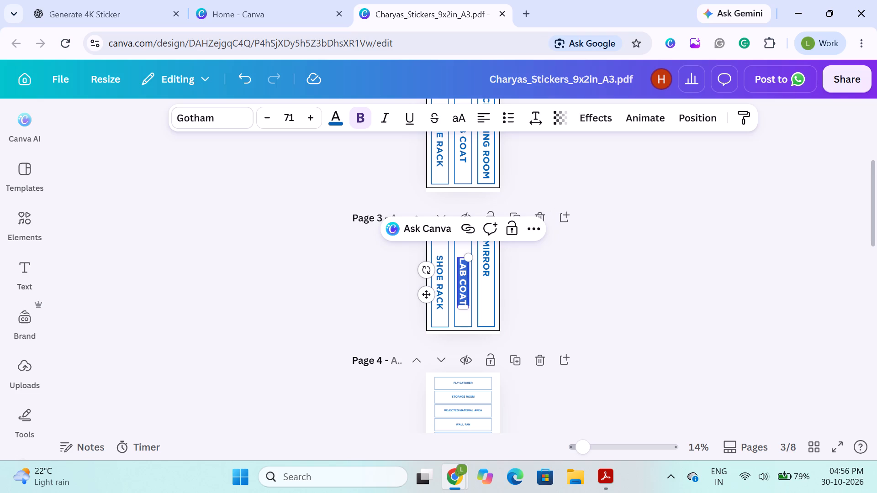
type("HAND")
key("space")
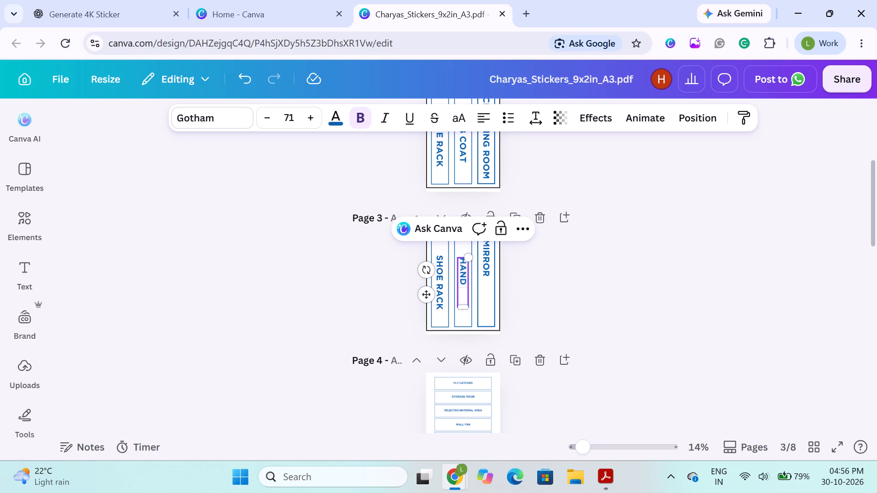
type("WASH")
left_click(331, 307)
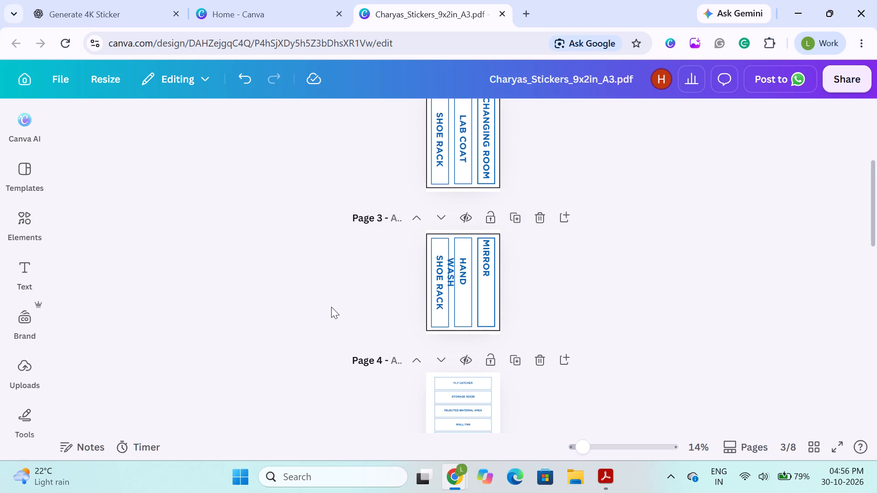
Lengthen the HAND WASH text box in page 3's middle frame so the text fits on one line.
left_click(456, 289)
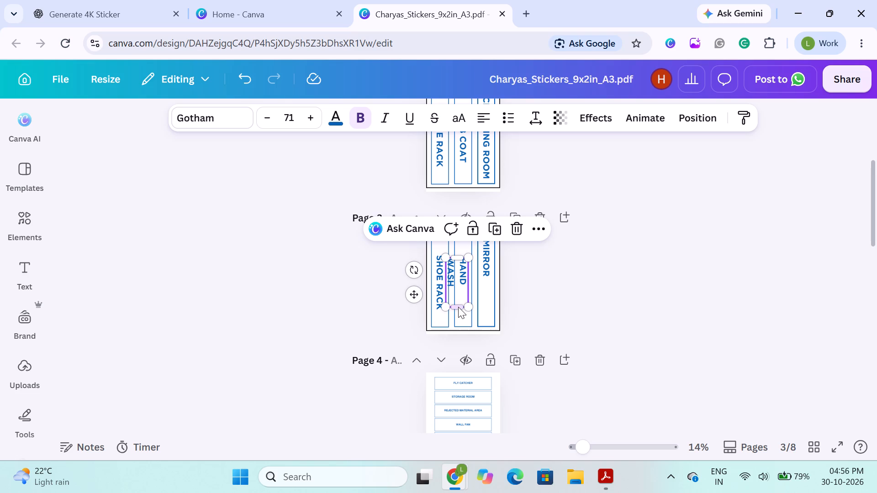
left_click(458, 307)
left_click(285, 304)
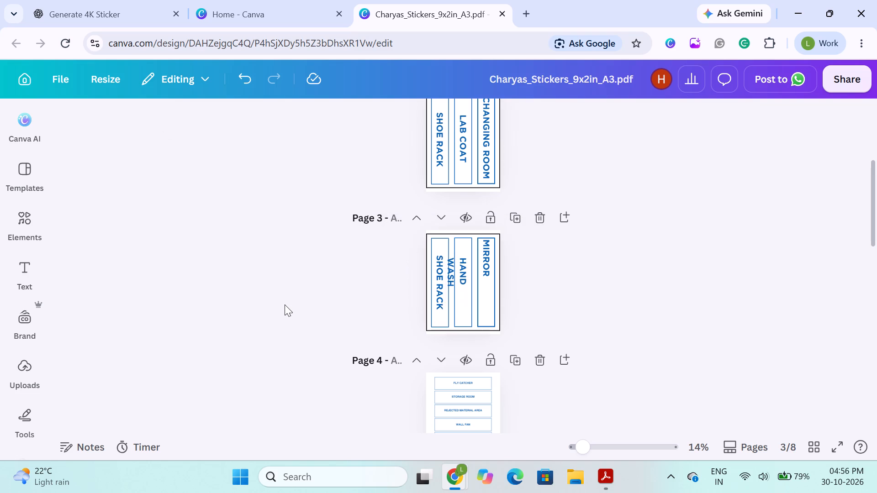
left_click(460, 278)
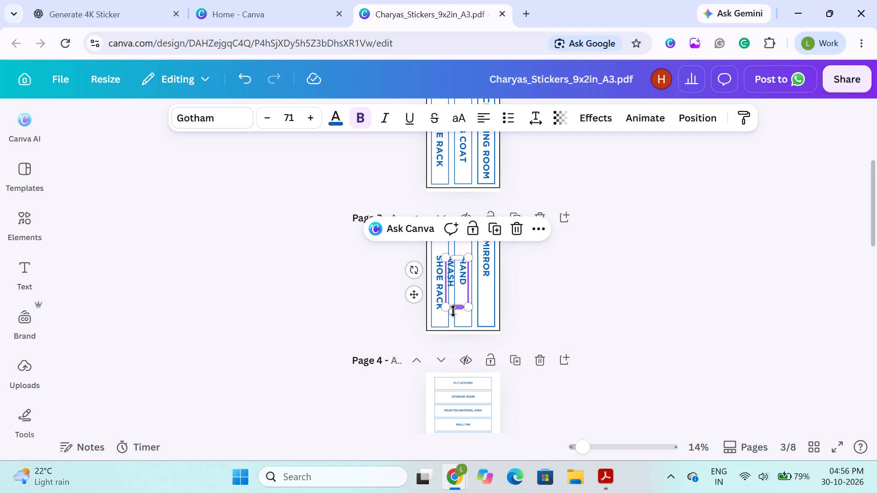
left_click_drag(453, 310, 458, 323)
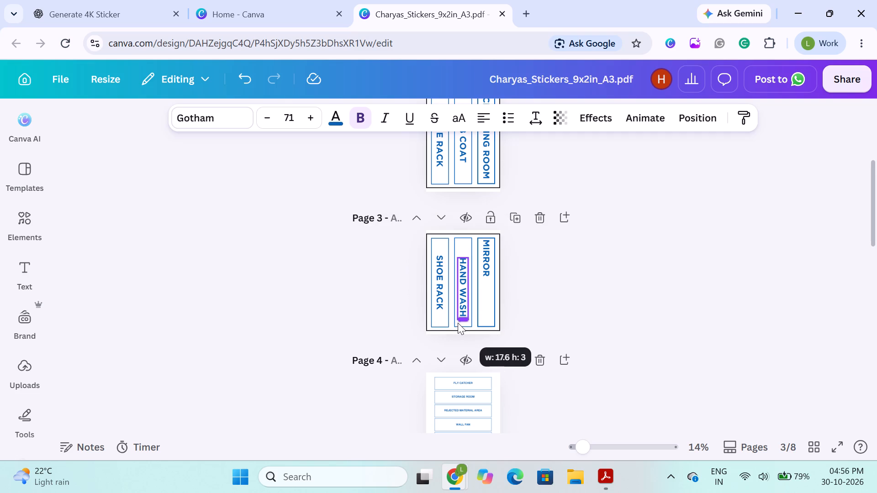
left_click_drag(458, 323, 458, 322)
left_click(360, 290)
Replace the SHOE RACK text in page 3's left frame with TISSUE DISPENSER.
left_click(436, 298)
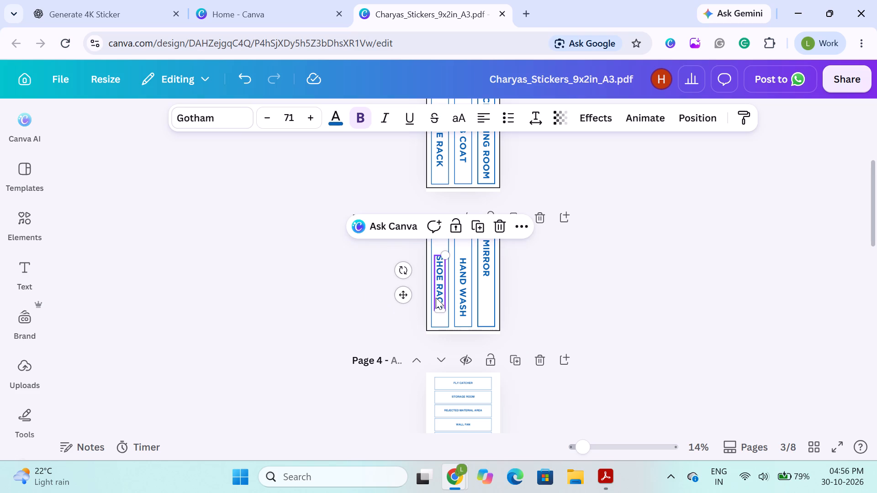
double_click(436, 298)
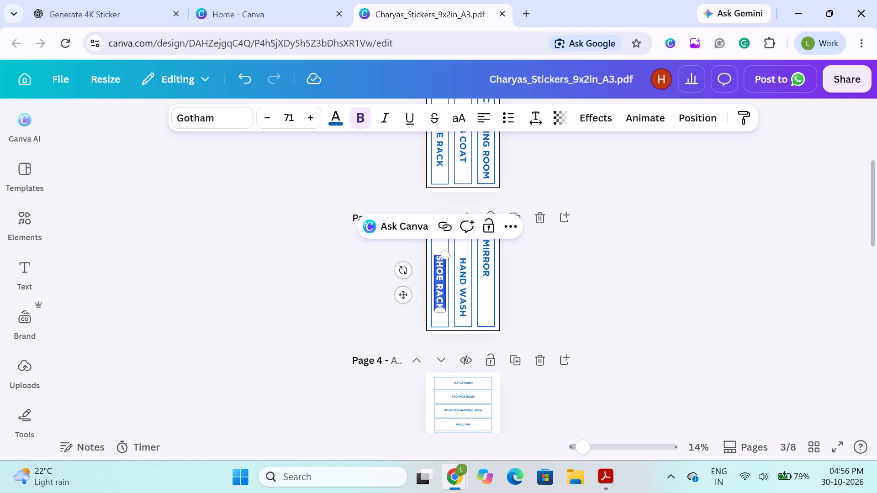
type("TI")
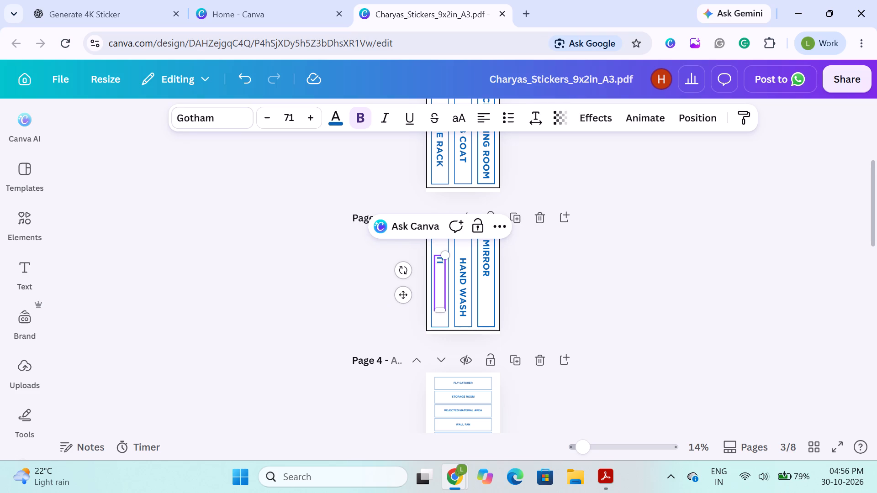
type("SSUE")
key("space")
type("DI")
type("SP")
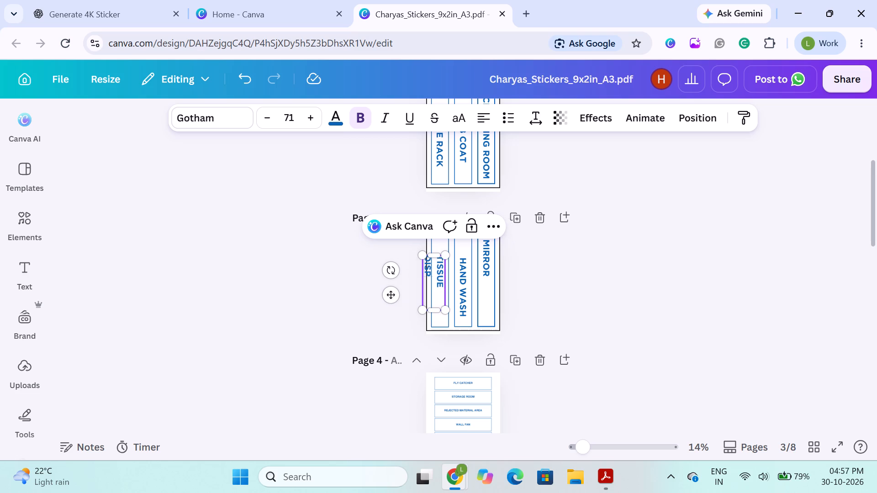
type("EN")
type("SER")
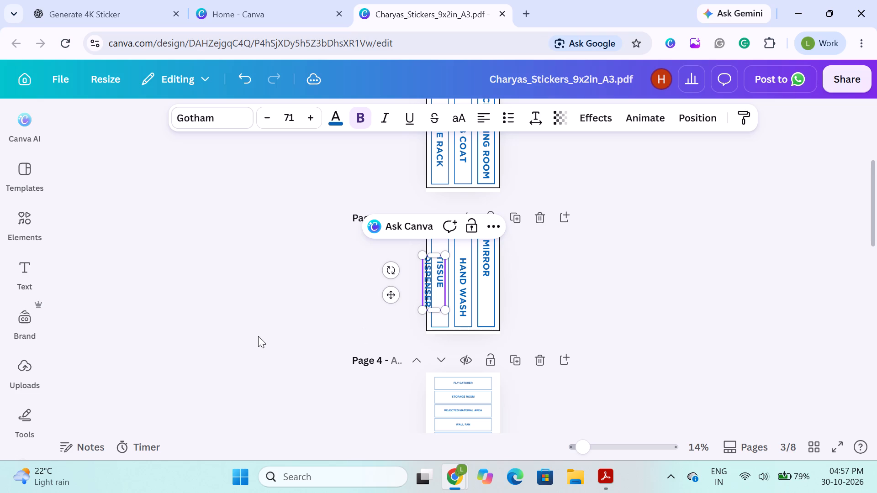
left_click(258, 336)
Extend the TISSUE DISPENSER text box at both ends so the text runs on a single line.
left_click(438, 266)
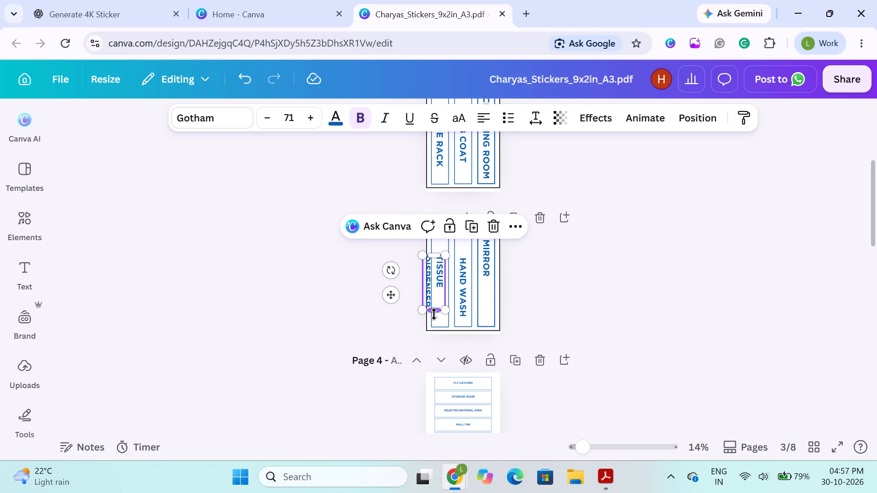
left_click_drag(434, 314, 438, 323)
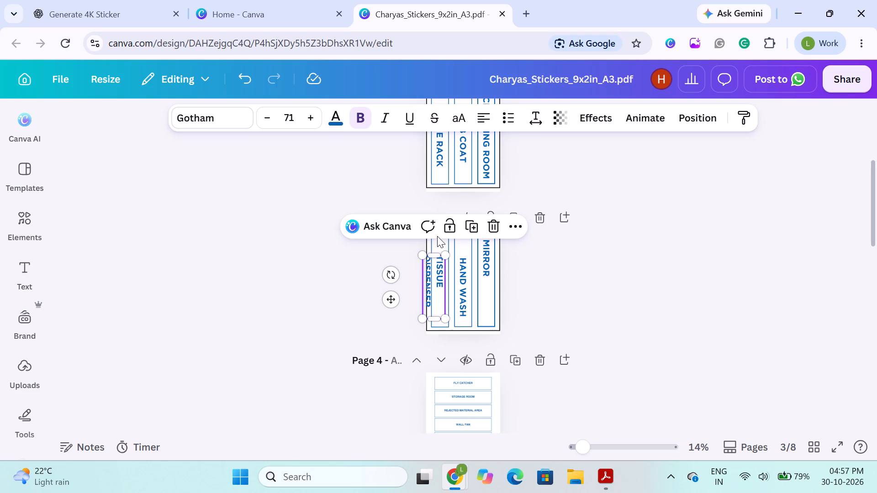
left_click_drag(435, 252, 434, 236)
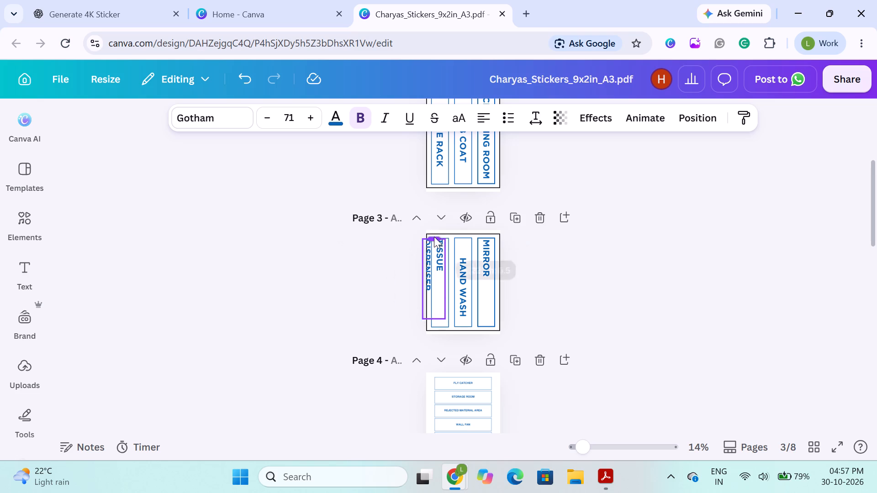
left_click_drag(434, 236, 437, 224)
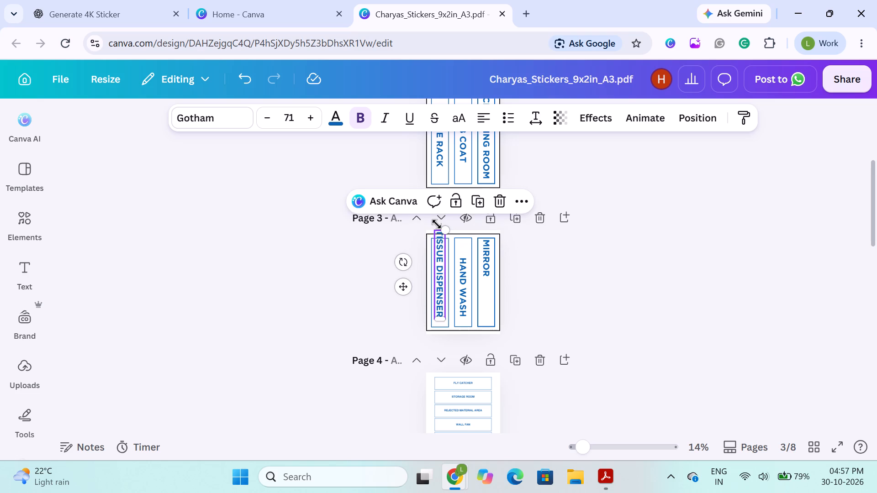
left_click(362, 276)
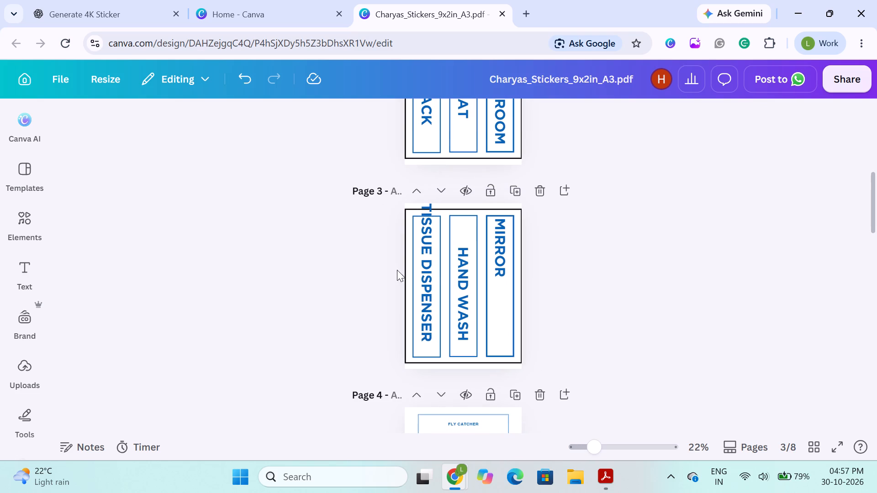
Align the TISSUE DISPENSER text and its surrounding frame on their vertical middle.
left_click(433, 266)
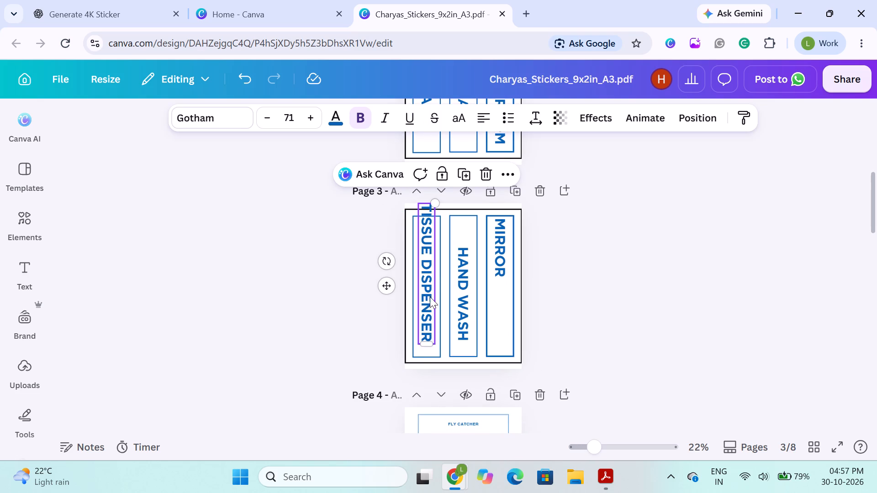
left_click(434, 356, "shift")
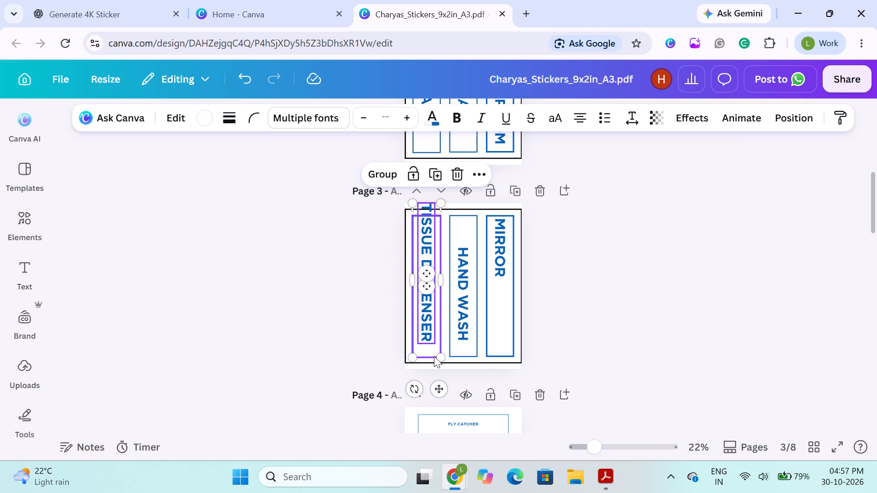
left_click(800, 120)
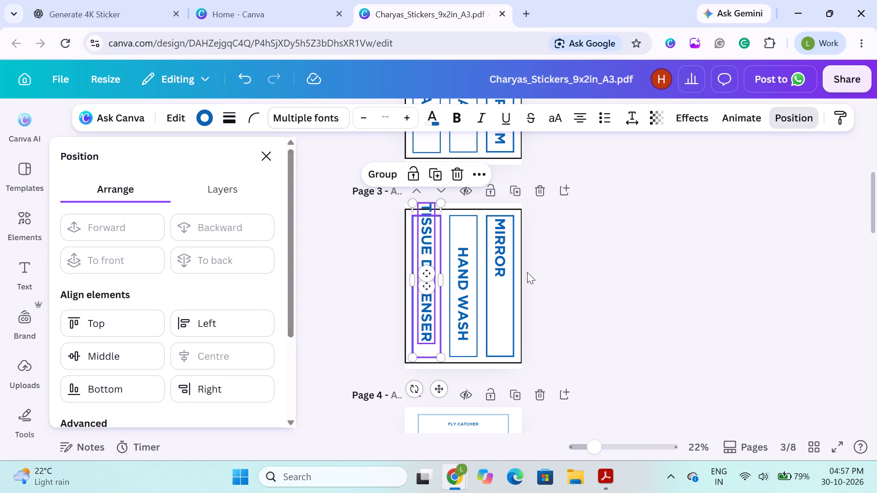
left_click(131, 347)
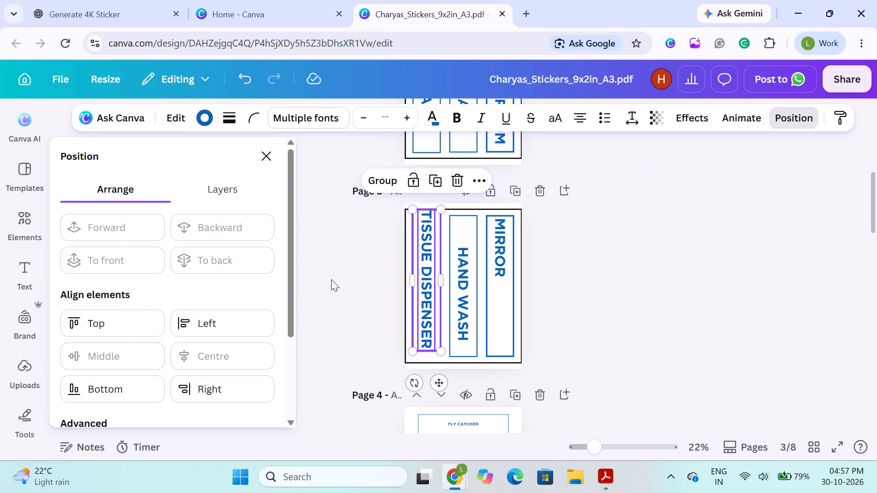
left_click(358, 273)
left_click(358, 273)
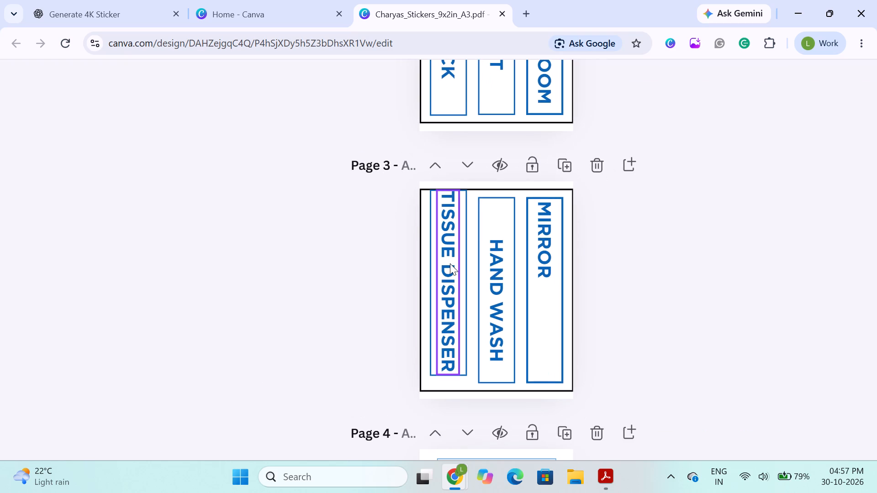
Trim the lower end of the TISSUE DISPENSER text box slightly, keeping the text on one line.
left_click(451, 265)
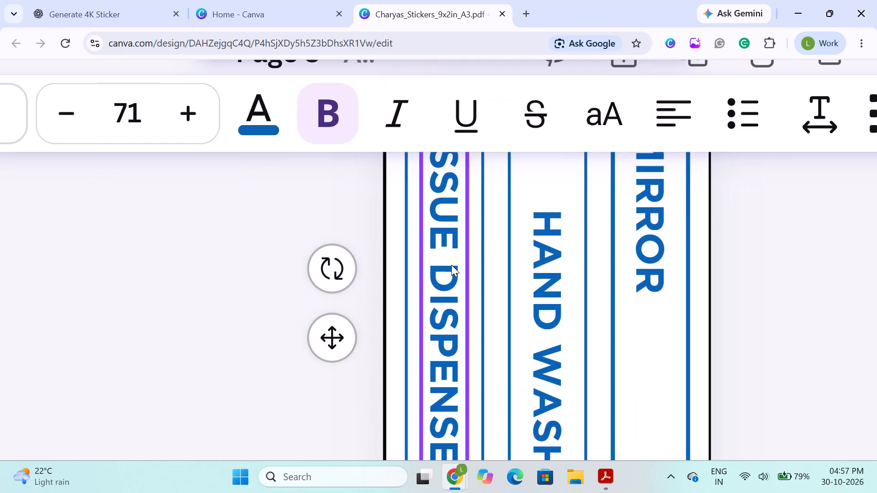
scroll(451, 265, "down", 4)
scroll(440, 343, "up", 1)
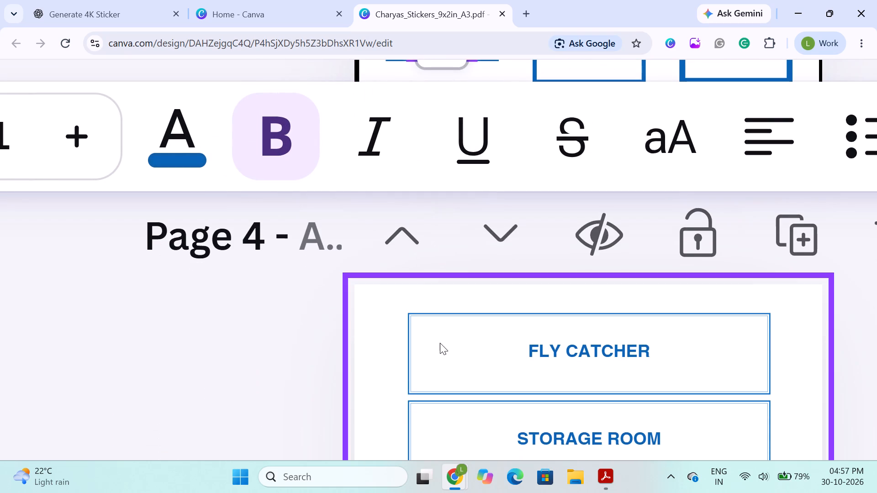
scroll(440, 343, "up", 3)
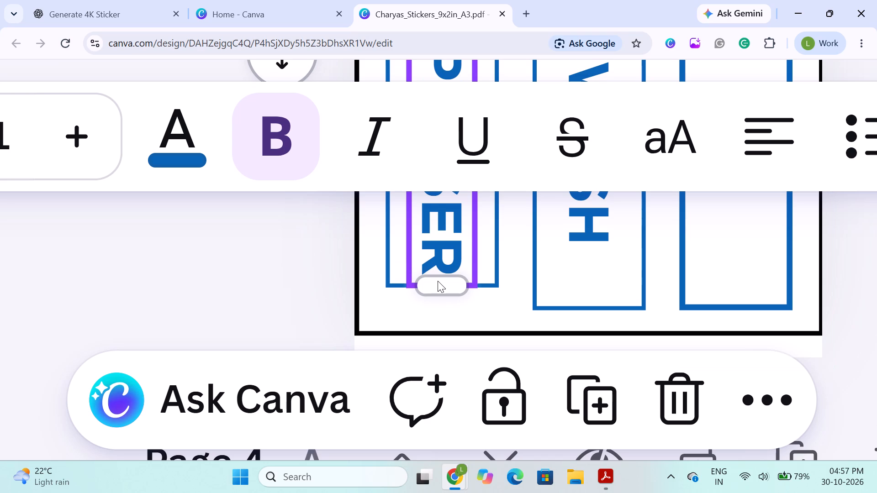
left_click_drag(437, 287, 435, 277)
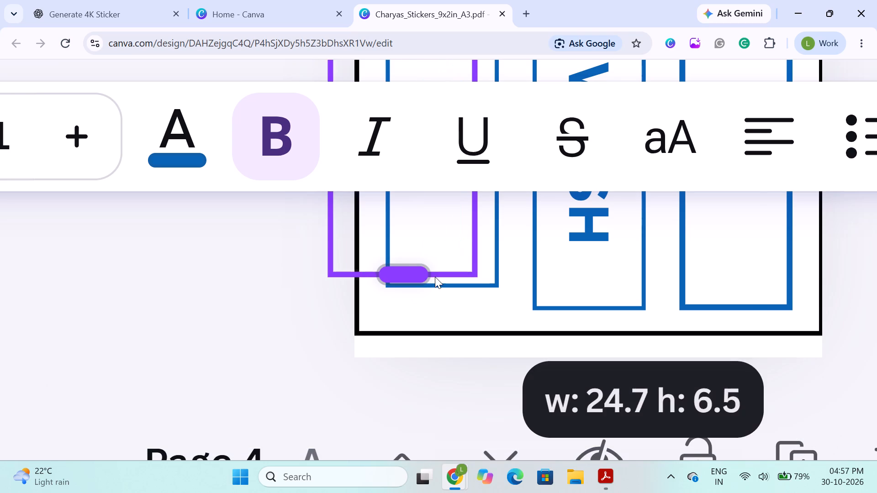
left_click_drag(435, 277, 435, 281)
left_click(228, 295)
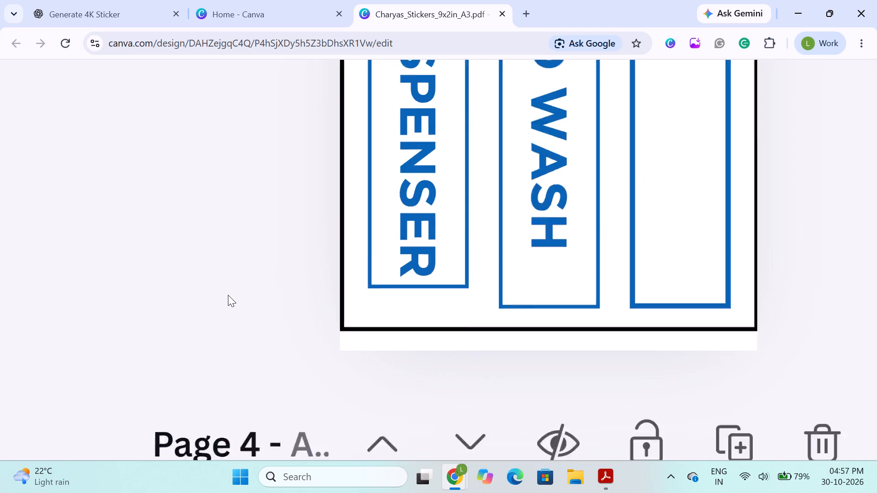
Nudge the TISSUE DISPENSER frame and text down together until level with the HAND WASH and MIRROR frames.
scroll(228, 295, "up", 1)
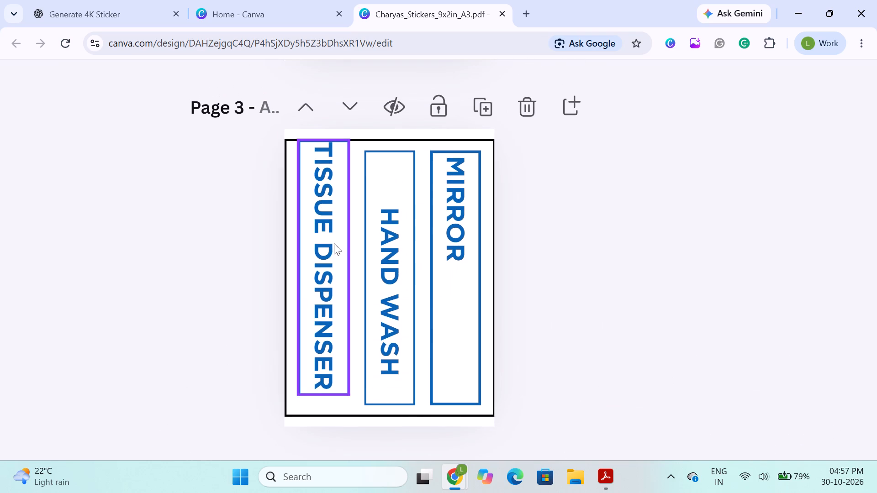
left_click(344, 240)
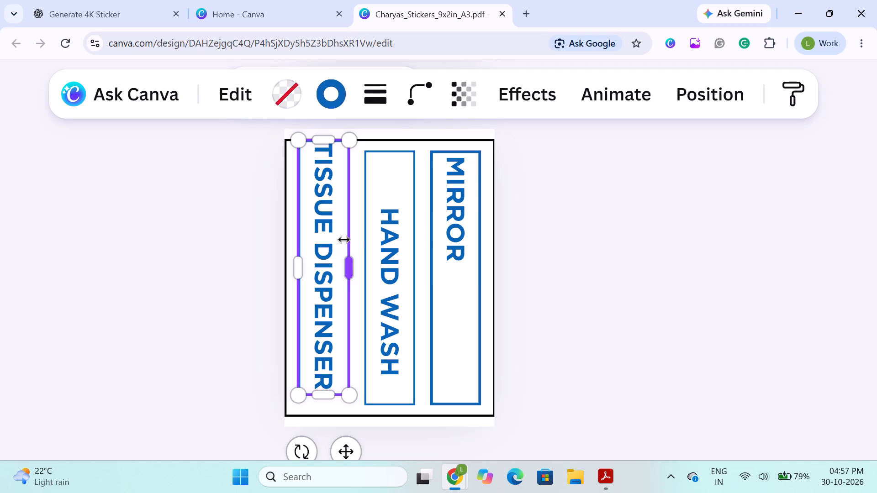
left_click(329, 241, "shift")
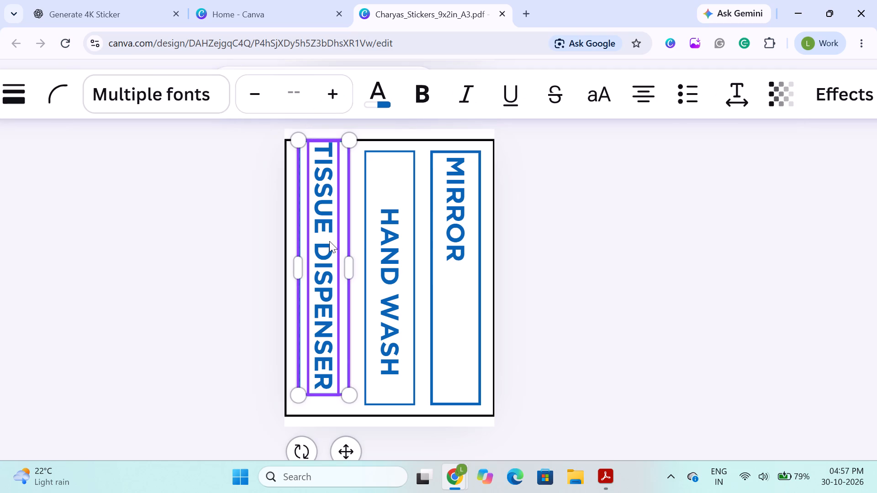
key("Down")
key("Down")
key("Down")
key("Down")
key("Down")
key("Down")
key("Down")
key("Down")
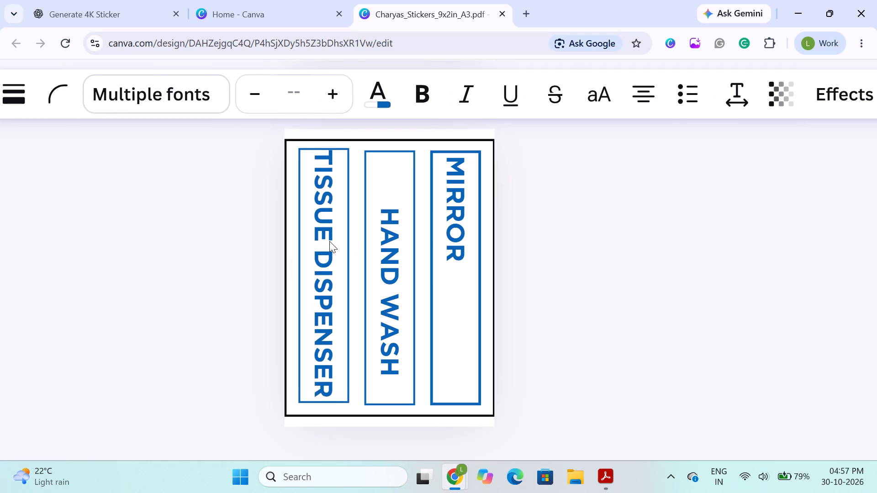
key("Down")
key("Down")
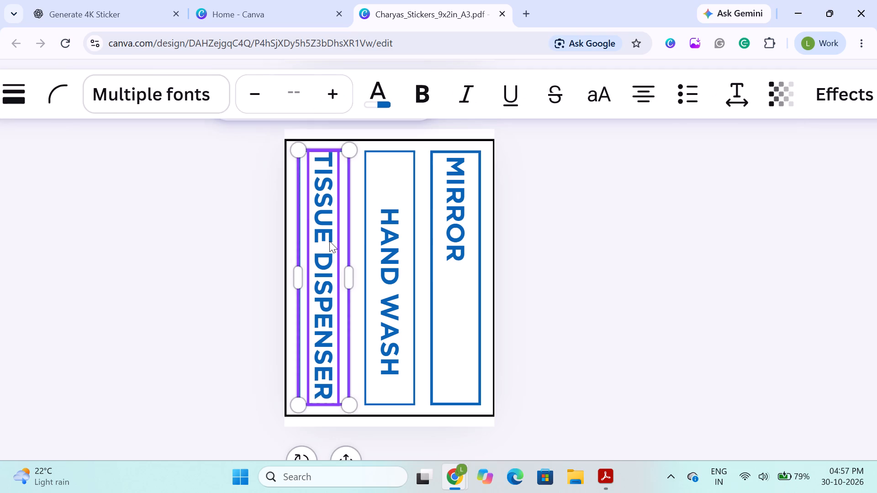
left_click(169, 249)
left_click(315, 275)
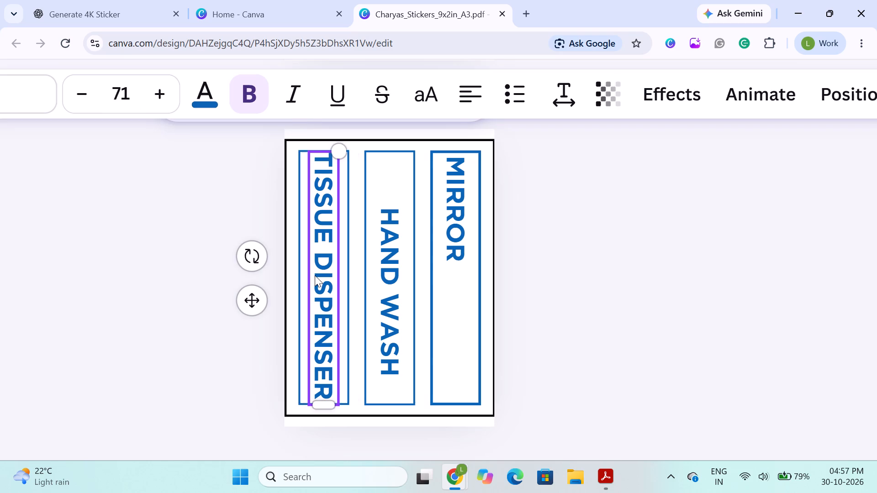
left_click(114, 332)
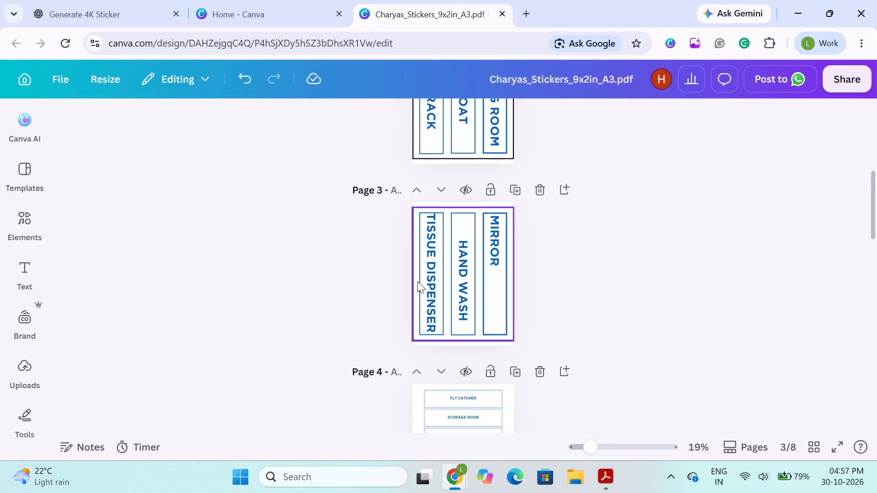
Trim the lower end of the TISSUE DISPENSER text box on page 3 slightly, keeping the text on one line.
left_click(444, 283)
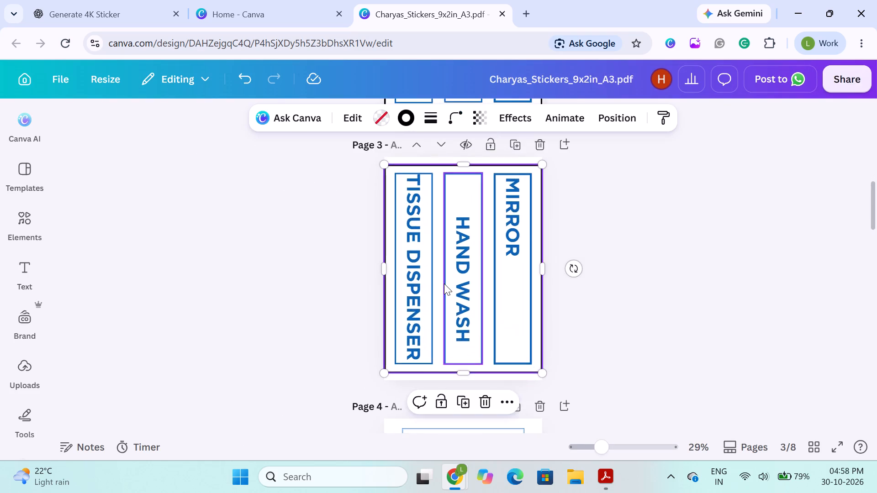
scroll(444, 283, "down", 2)
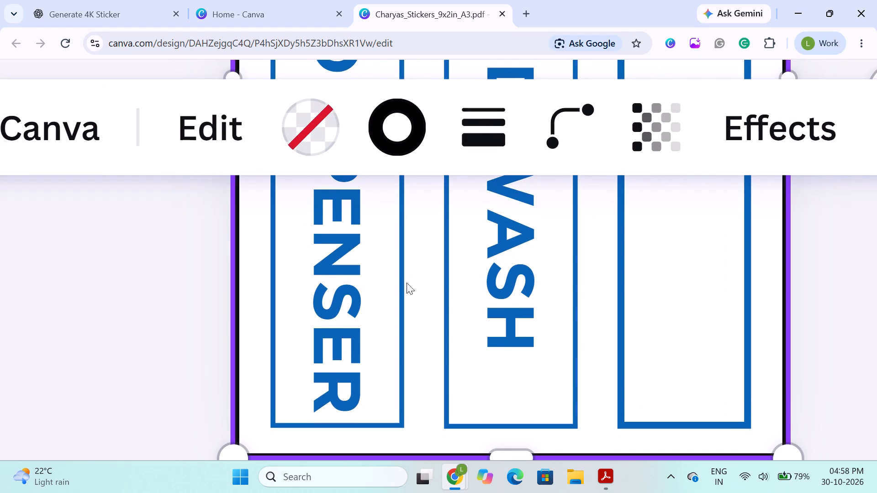
left_click(327, 339)
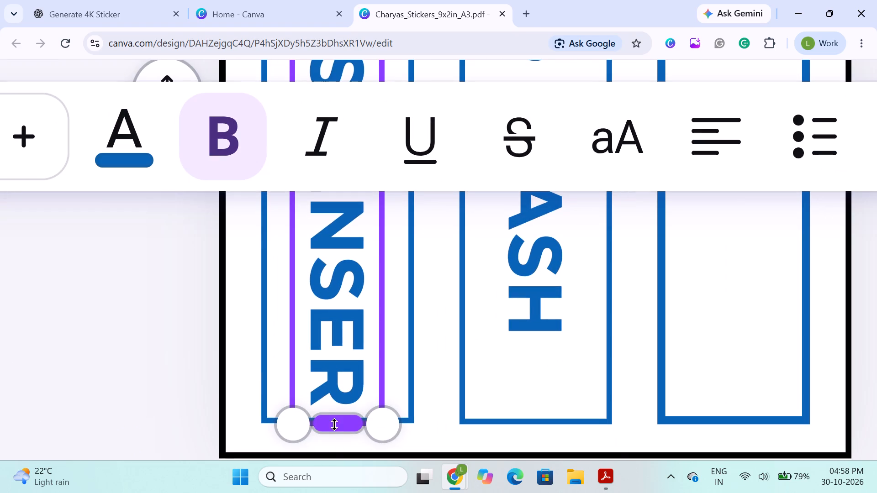
left_click_drag(337, 427, 334, 422)
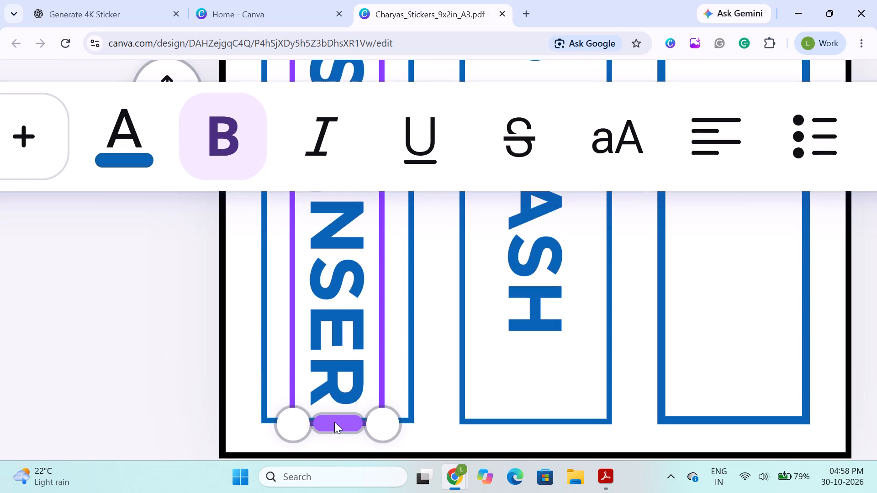
left_click_drag(334, 422, 335, 419)
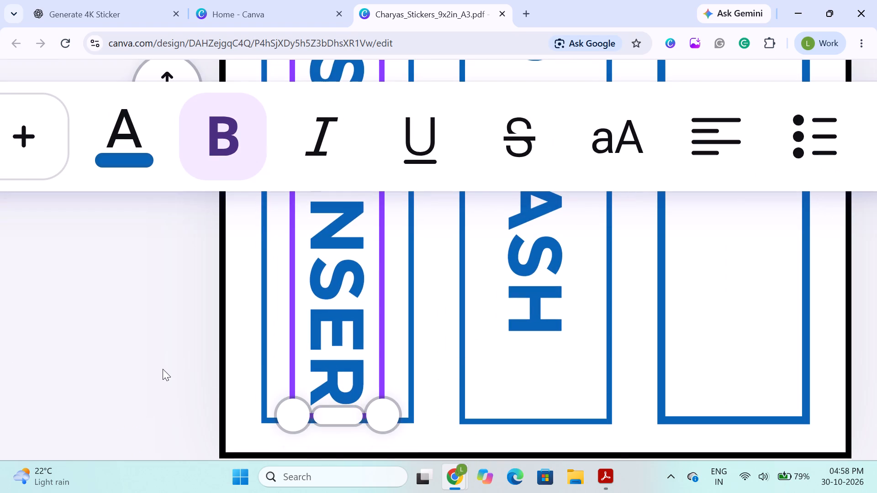
left_click(163, 369)
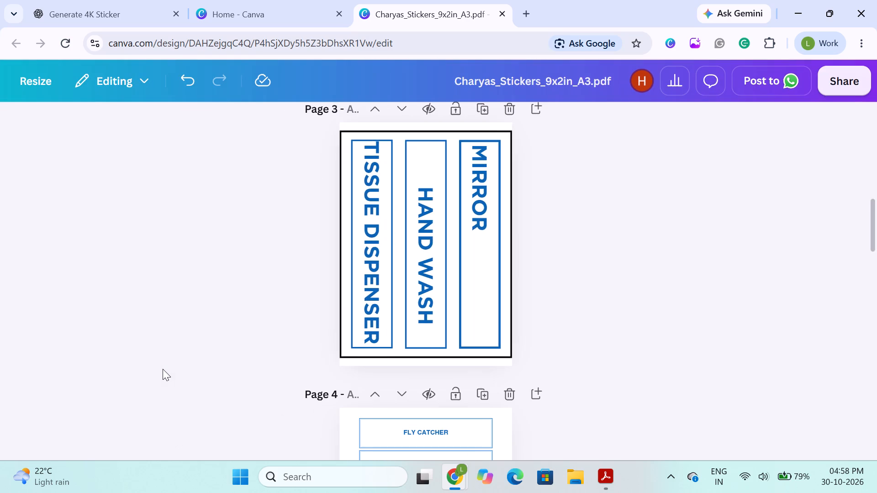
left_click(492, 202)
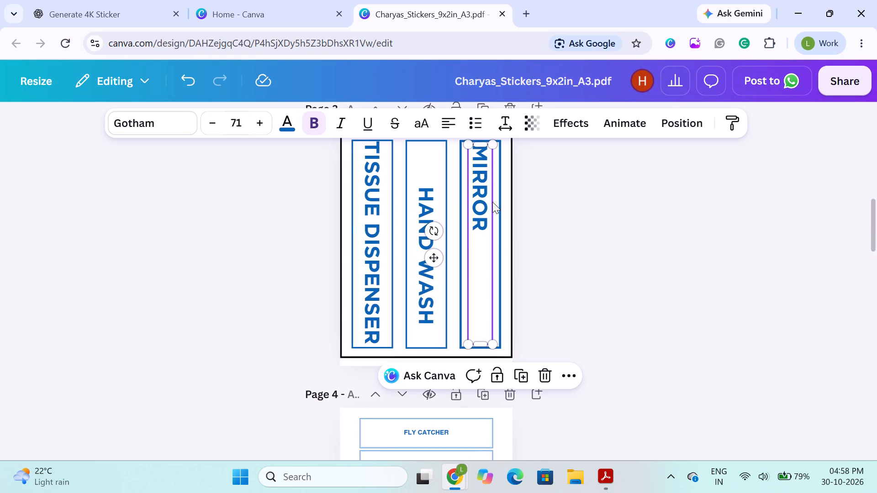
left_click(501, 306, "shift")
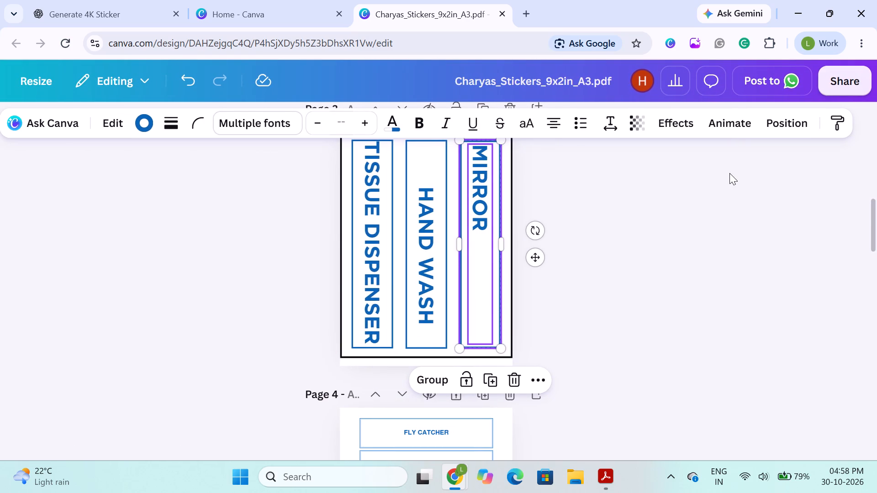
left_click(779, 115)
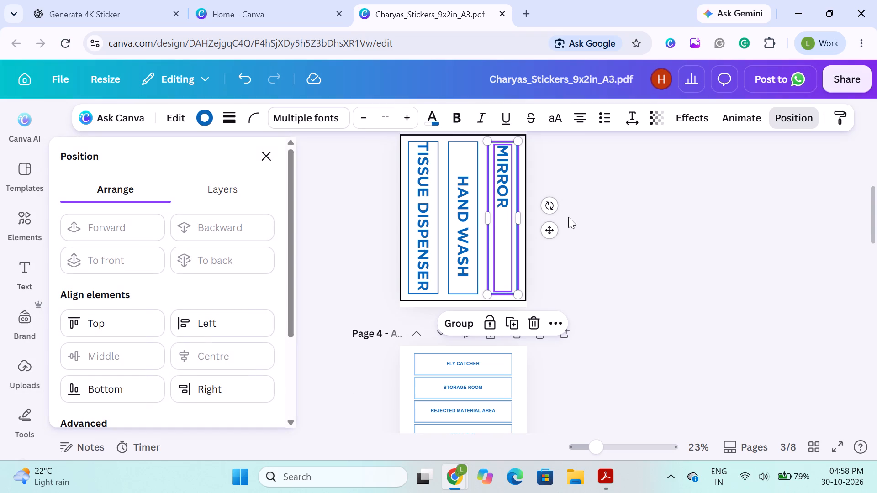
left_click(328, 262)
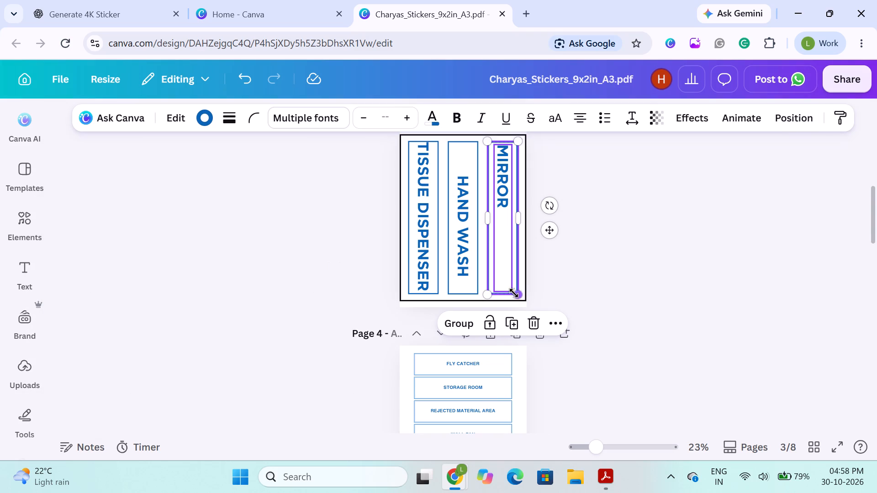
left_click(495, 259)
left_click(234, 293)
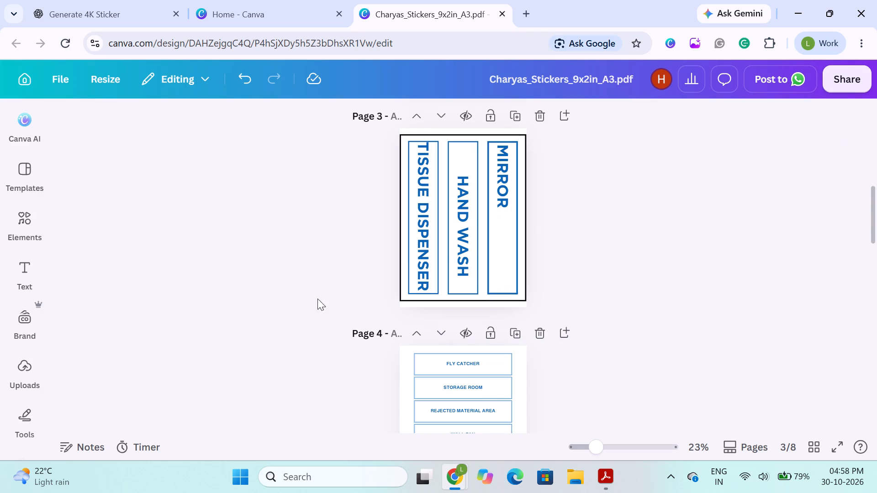
Shorten the MIRROR text box from its lower end to a width of about 10.7 so it fits the word closely.
left_click(498, 195)
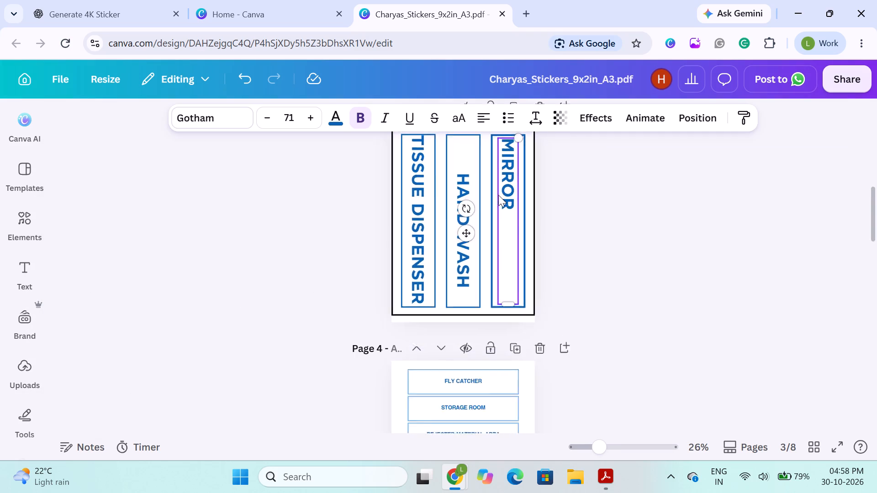
left_click_drag(522, 343, 530, 230)
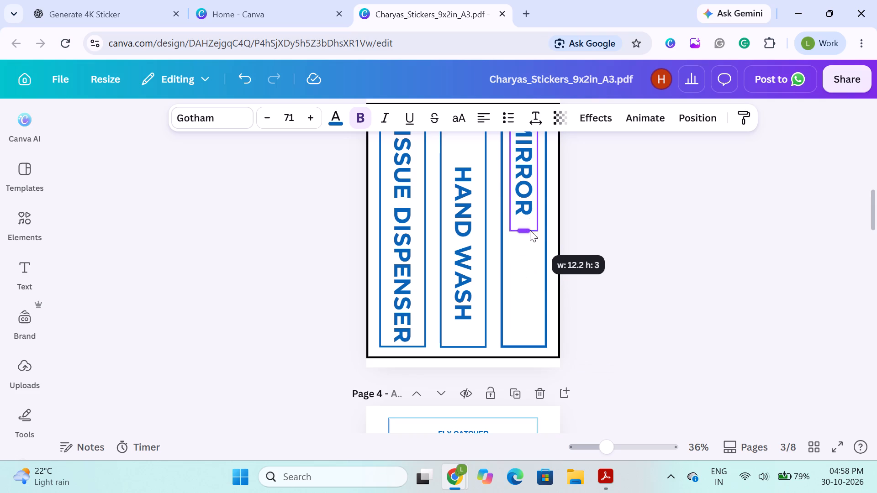
left_click_drag(530, 230, 531, 218)
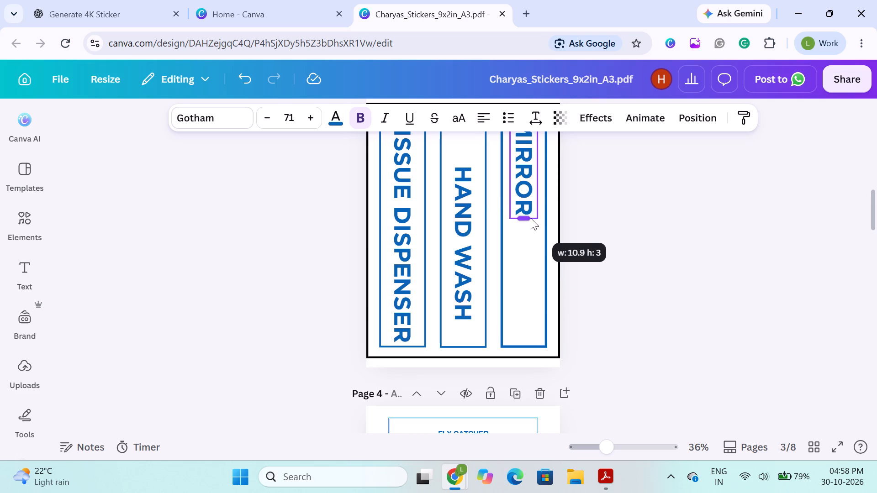
left_click_drag(531, 218, 531, 217)
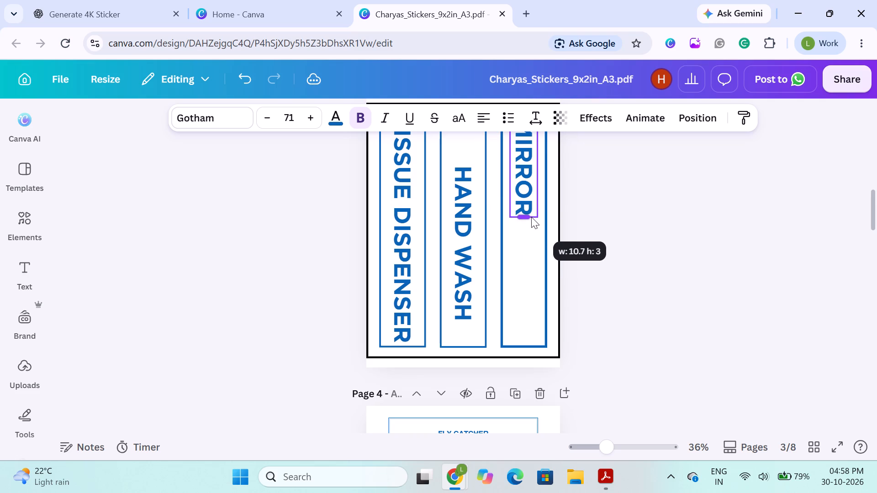
left_click_drag(531, 217, 532, 217)
left_click(609, 203)
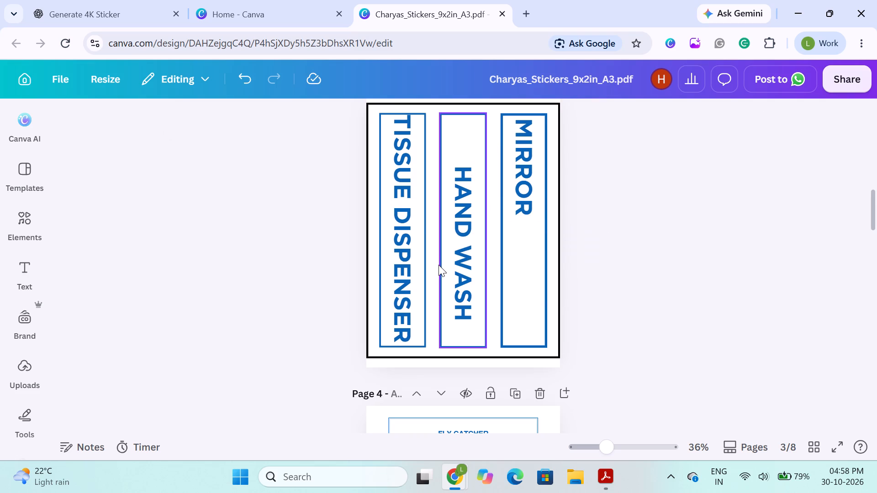
Shorten the HAND WASH text box slightly from its lower end to a width of about 17, fitting the text.
left_click(464, 265)
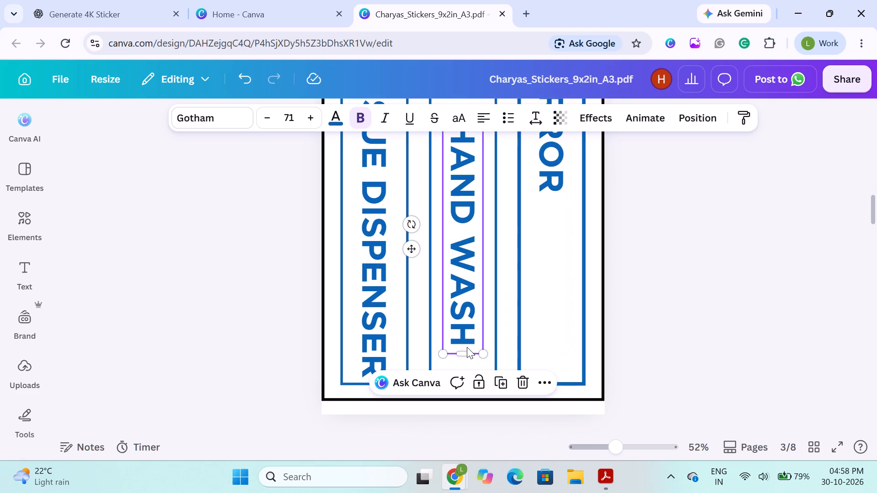
left_click_drag(461, 354, 459, 349)
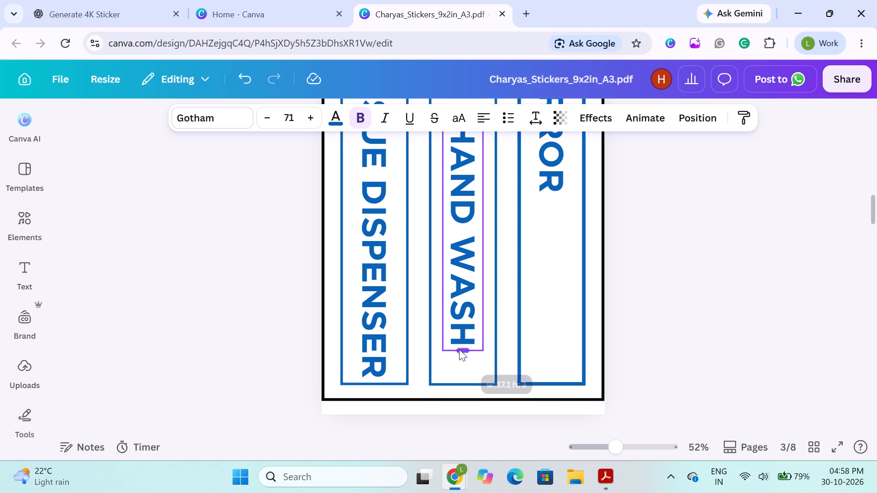
left_click_drag(459, 349, 461, 347)
left_click(188, 272)
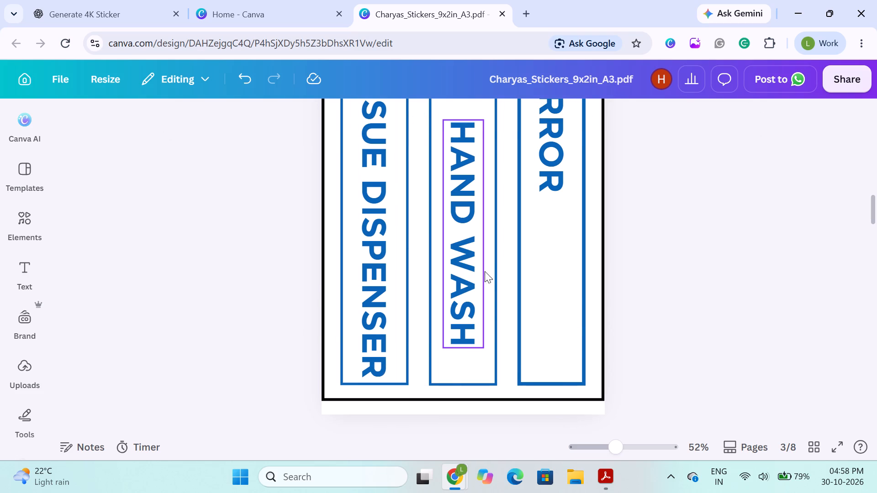
Align the HAND WASH text and its surrounding frame on their vertical middle.
left_click(482, 273)
left_click(490, 278, "shift")
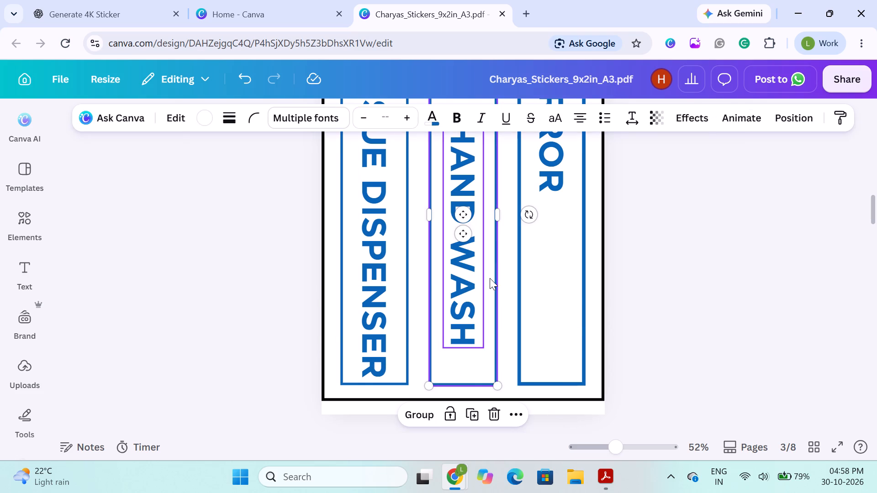
left_click(787, 112)
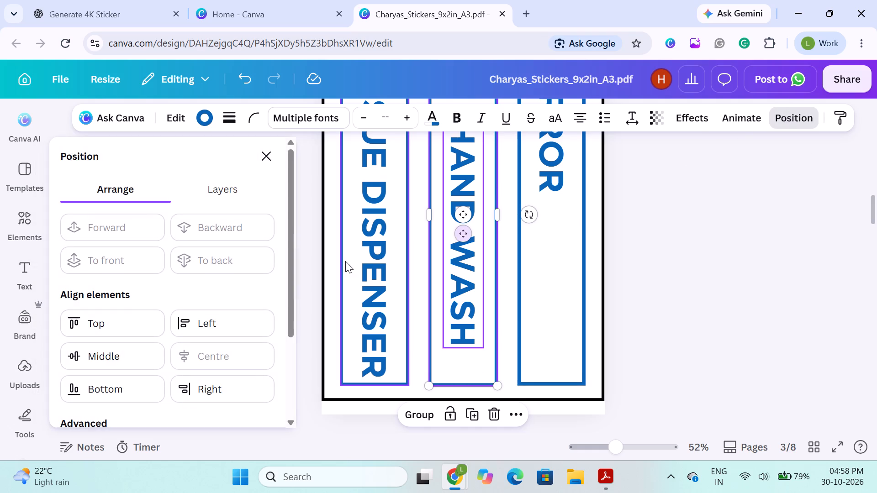
left_click(85, 349)
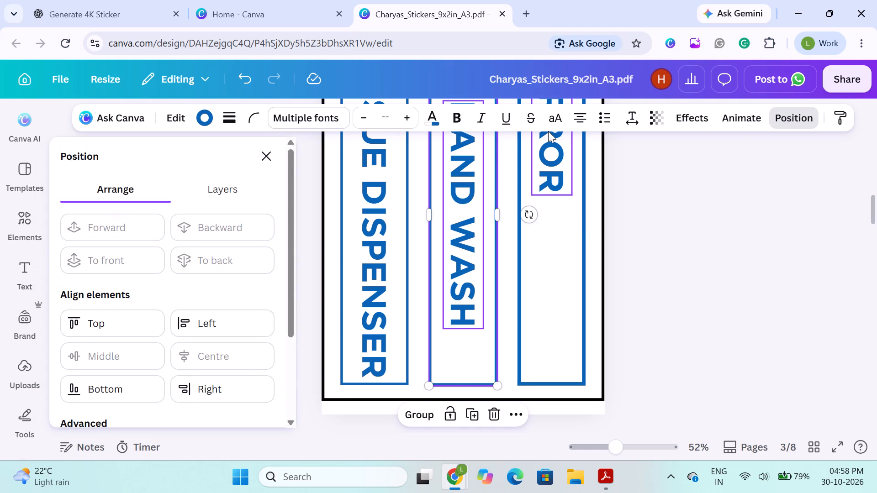
Align the MIRROR text and its surrounding frame on their vertical middle.
left_click(548, 138)
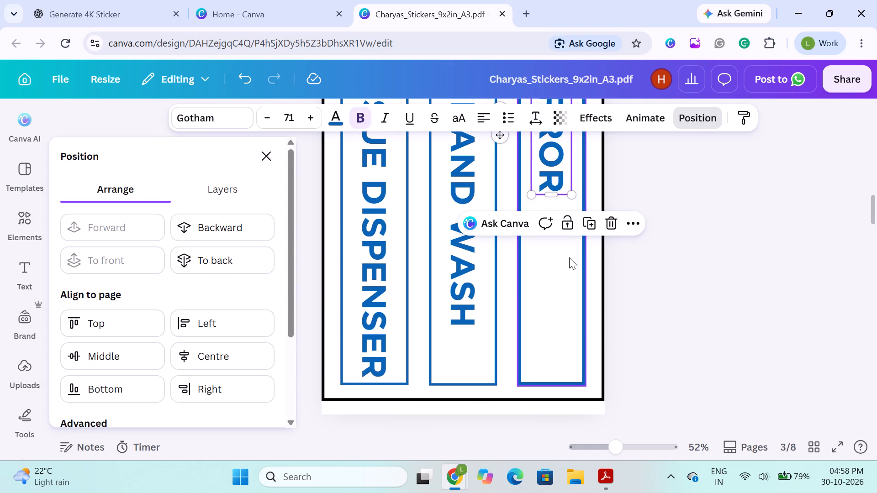
left_click(569, 257, "shift")
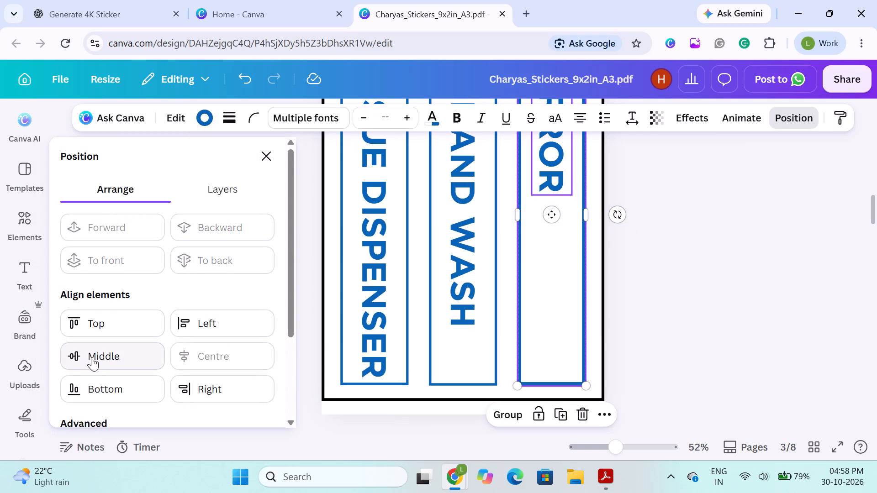
left_click(92, 357)
left_click(677, 297)
left_click(677, 297)
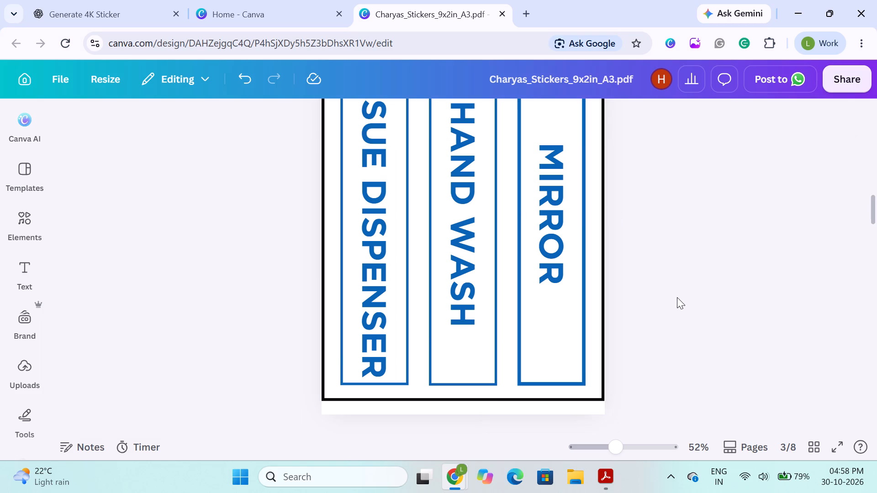
left_click(226, 349)
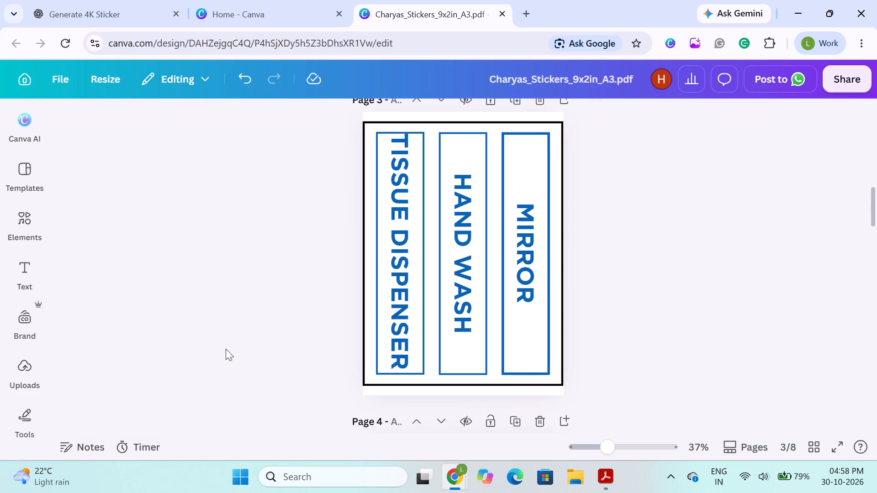
Reduce the font size of the TISSUE DISPENSER text to 69.
left_click(414, 265)
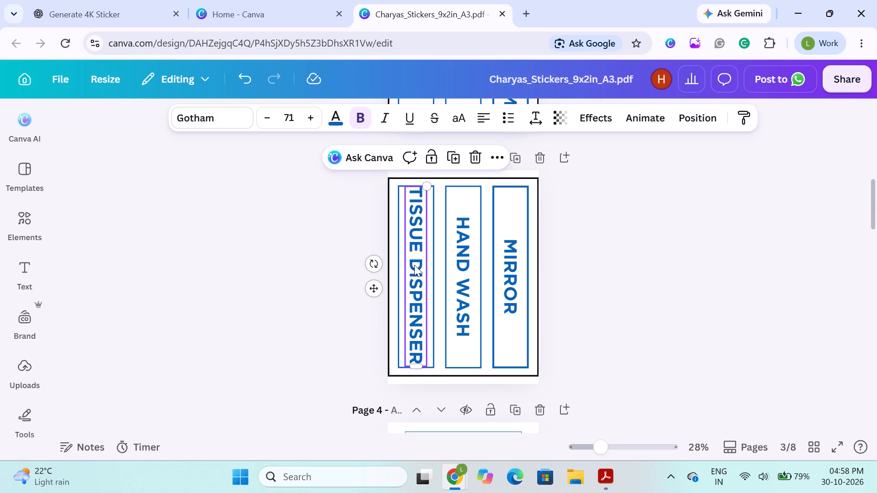
left_click(269, 121)
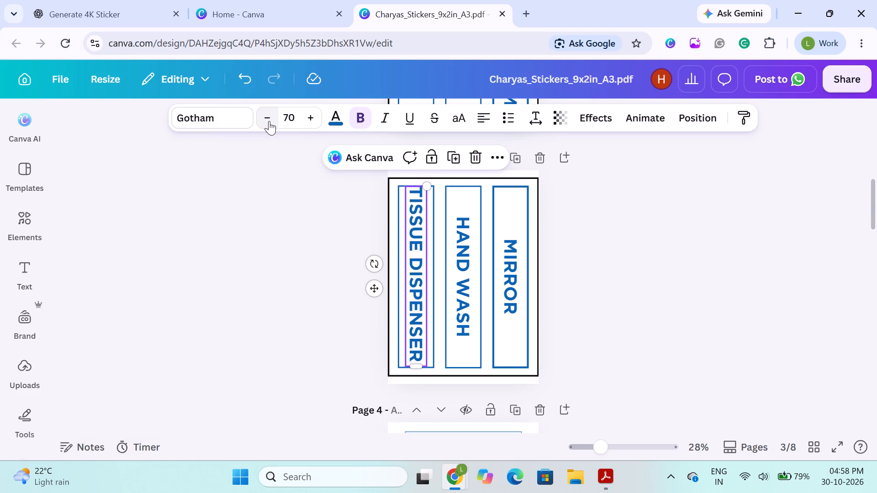
left_click(269, 121)
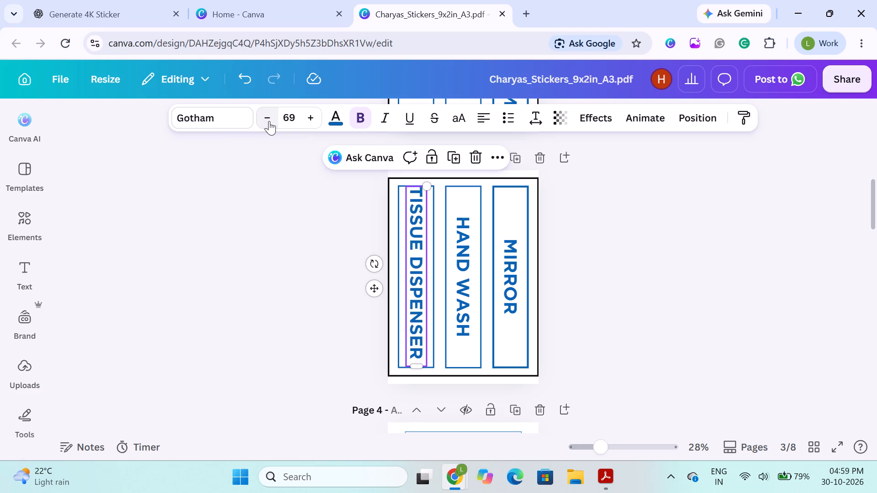
left_click(290, 251)
Shorten the TISSUE DISPENSER text box from its lower end to a width of about 24.2, keeping one line.
left_click(412, 297)
scroll(444, 312, "down", 3)
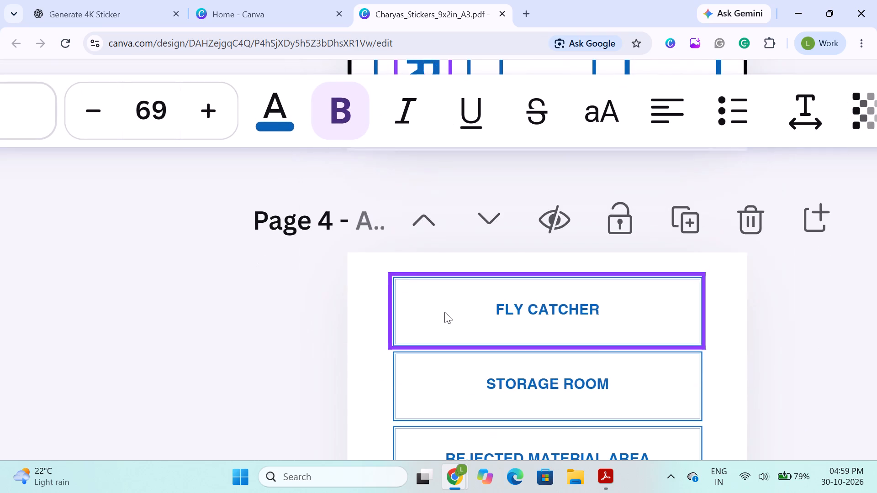
scroll(408, 263, "up", 2)
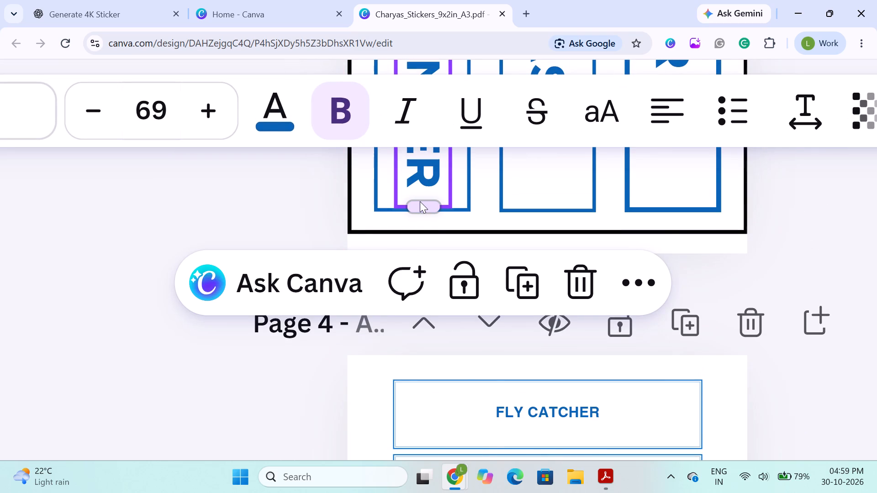
left_click_drag(424, 209, 422, 199)
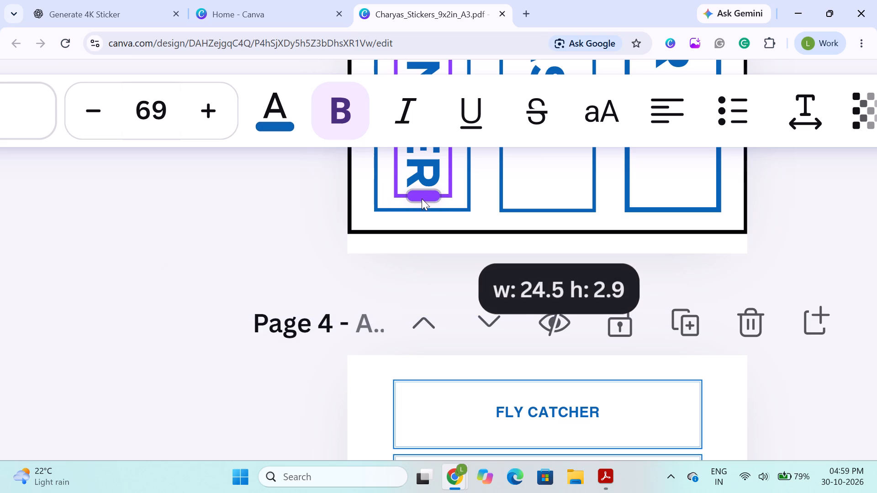
left_click_drag(422, 199, 420, 193)
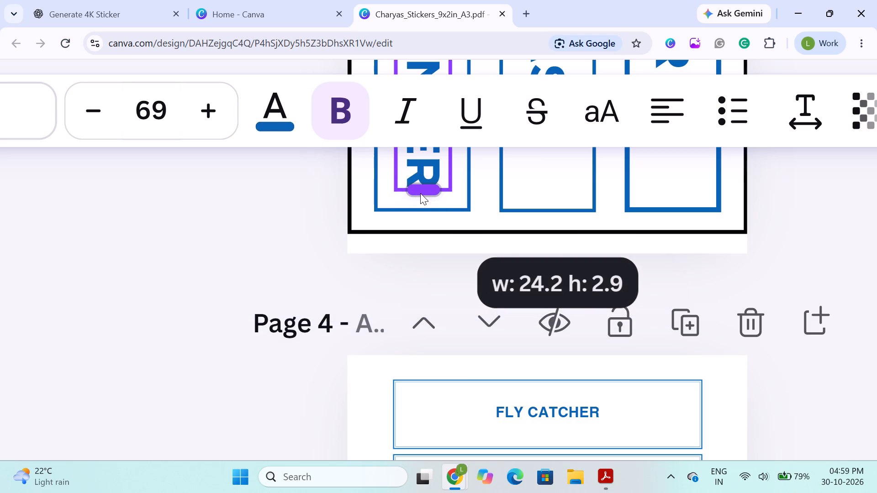
left_click_drag(420, 193, 420, 194)
left_click(240, 194)
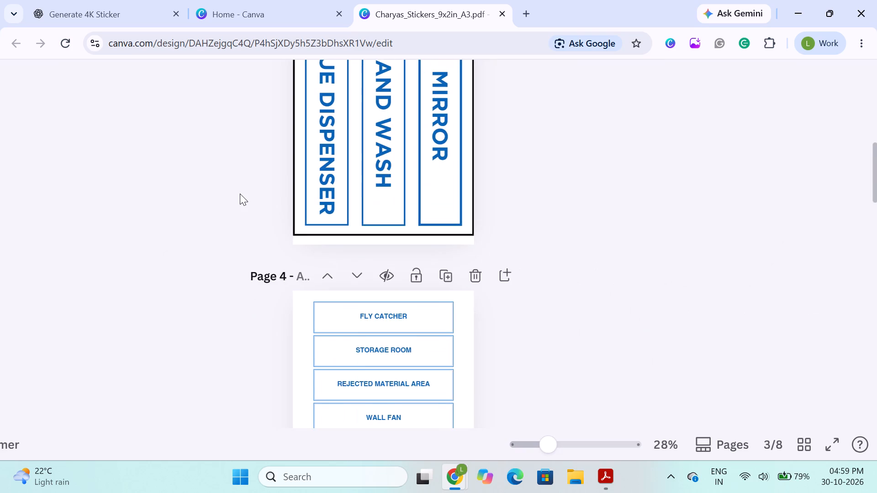
Align the TISSUE DISPENSER text and its surrounding frame on both their vertical middle and horizontal centre.
scroll(240, 194, "up", 1)
left_click(328, 169)
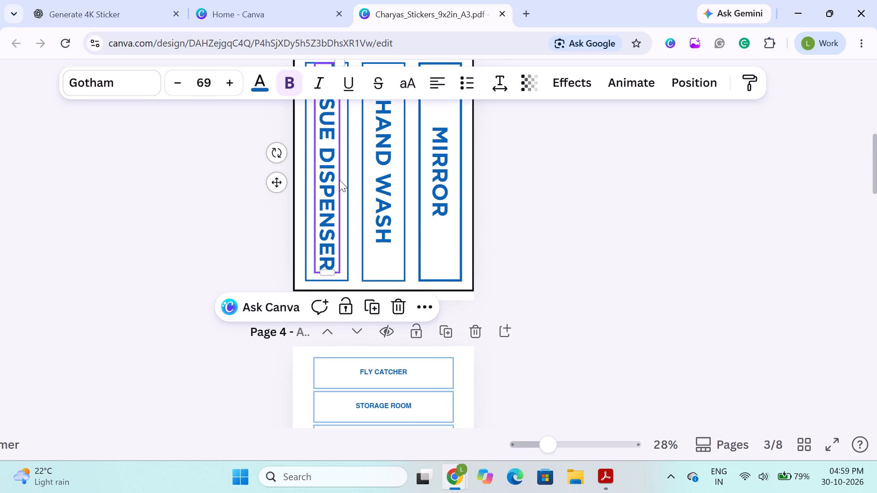
left_click(343, 181, "shift")
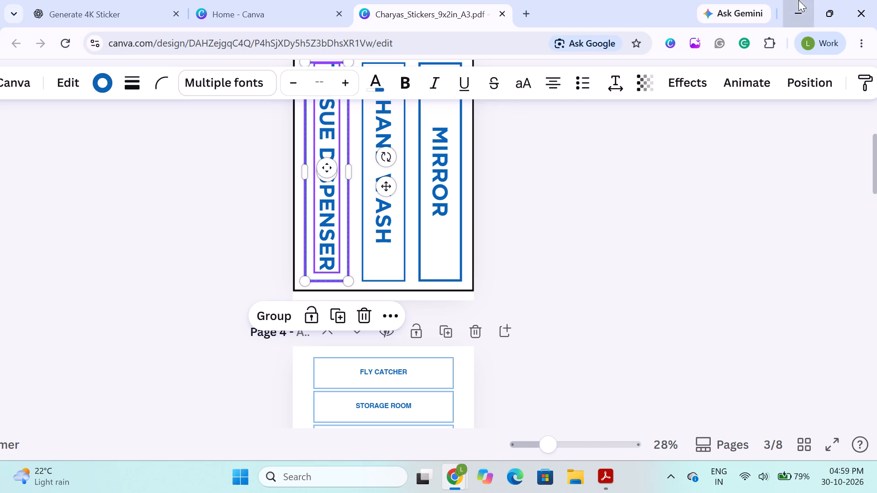
left_click(803, 82)
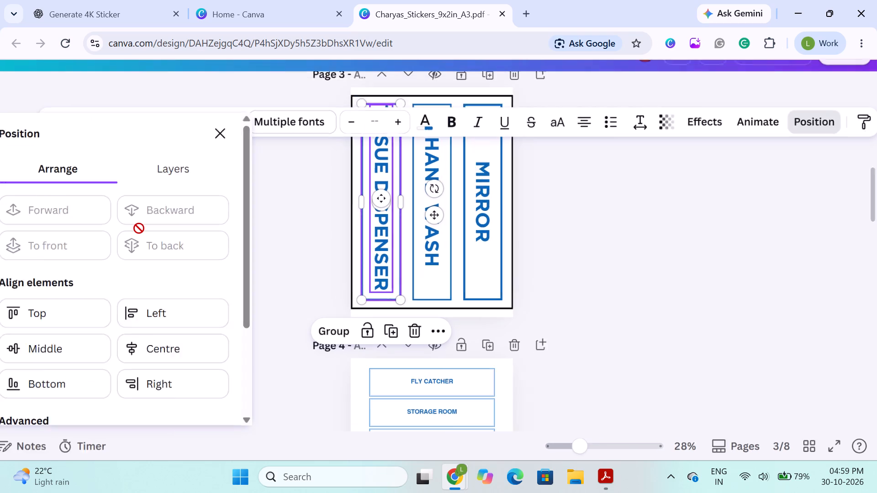
left_click(97, 364)
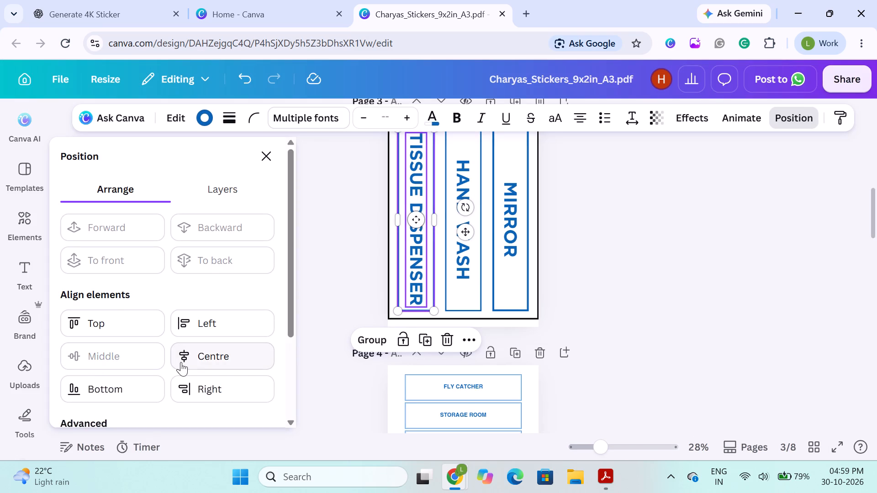
left_click(181, 362)
left_click(368, 236)
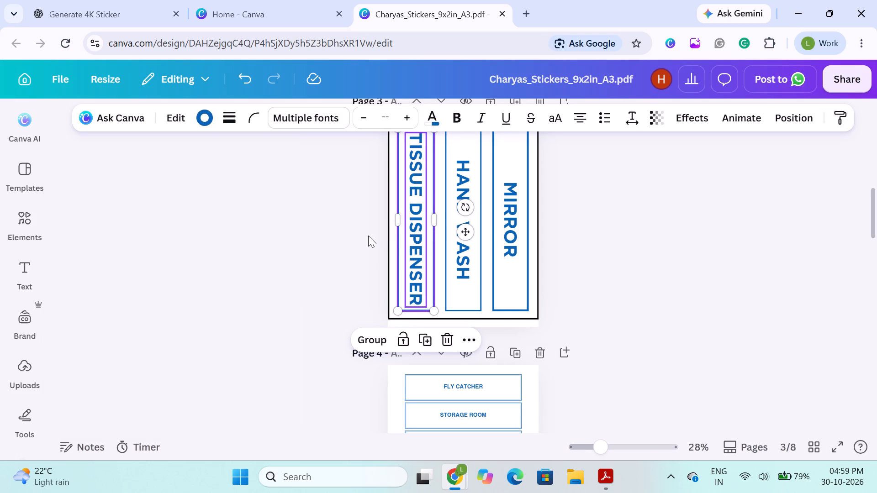
left_click(264, 262)
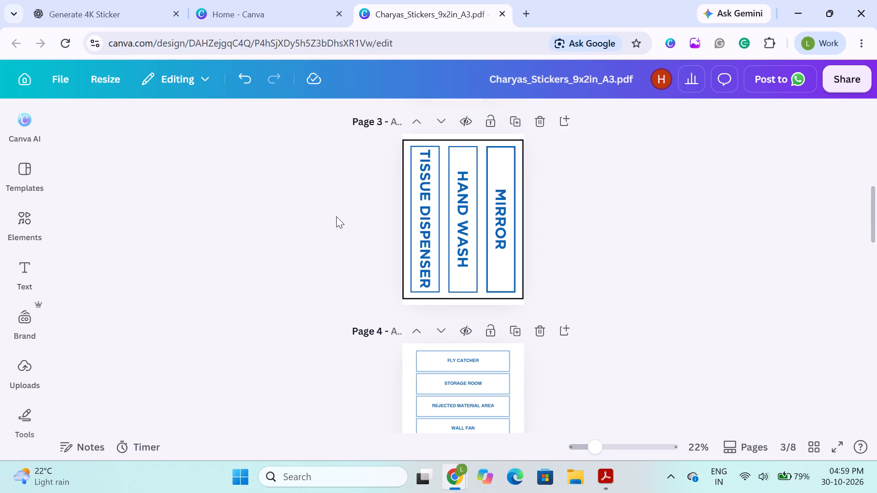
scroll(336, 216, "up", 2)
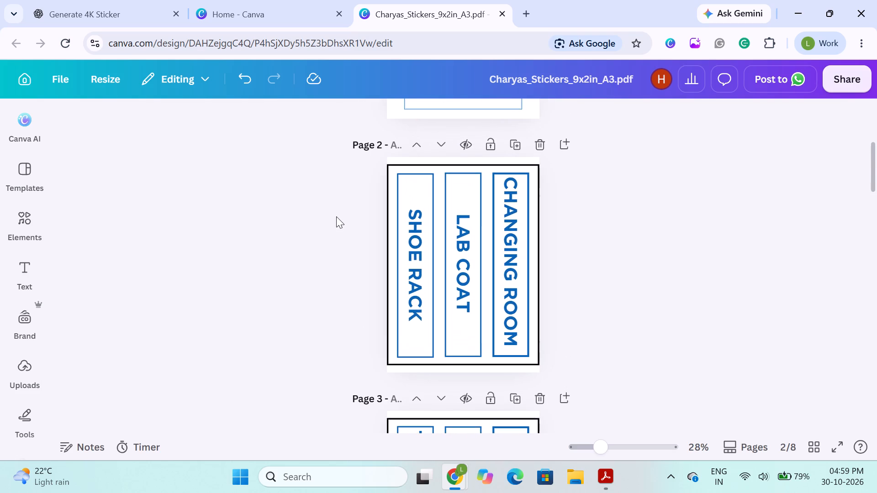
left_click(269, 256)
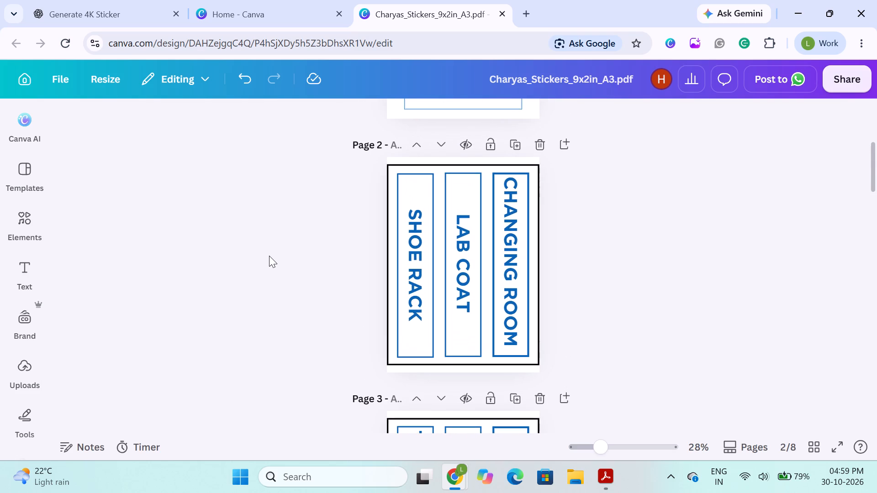
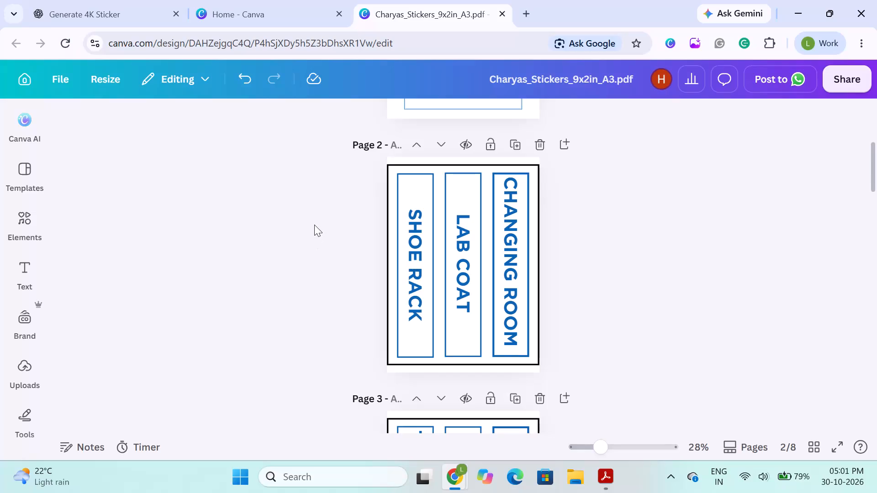
Duplicate page 3, the page with the MIRROR, HAND WASH and TISSUE DISPENSER labels.
left_click(305, 227)
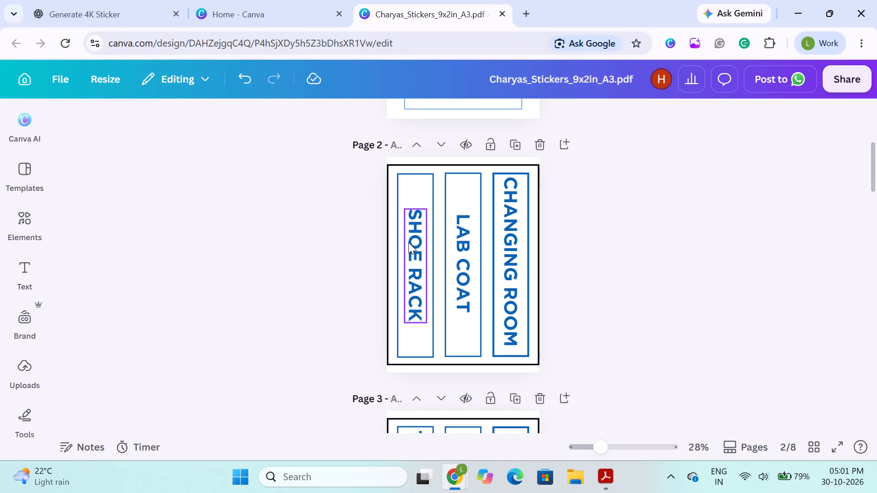
left_click(297, 246)
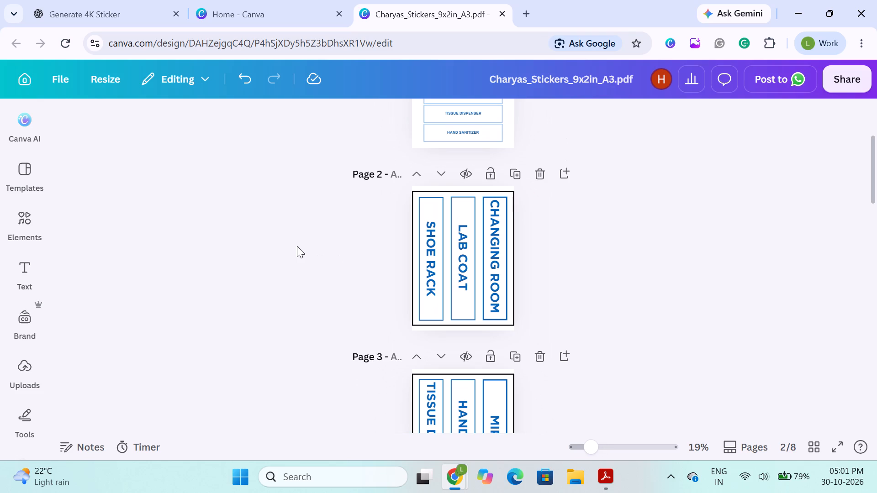
left_click(322, 246)
scroll(322, 246, "down", 3)
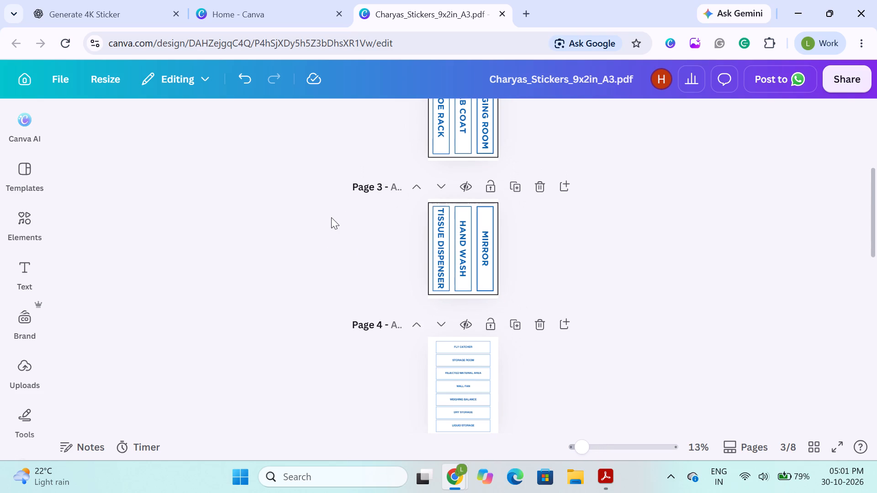
left_click(331, 217)
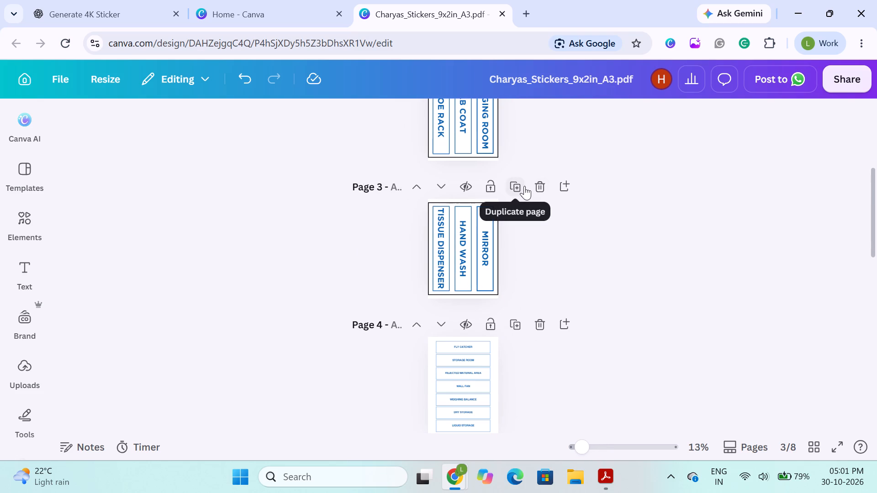
left_click(524, 186)
left_click(341, 273)
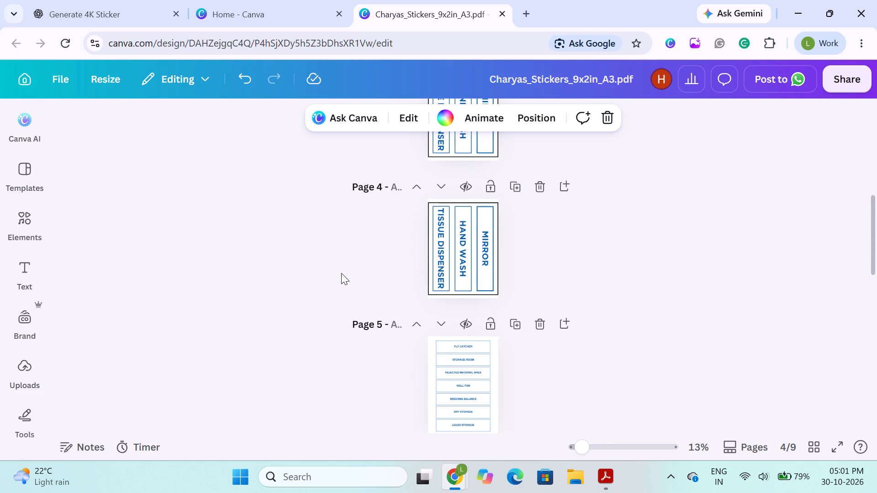
Delete page 1, the original sheet with the seven small horizontal labels starting with CHANGING ROOM.
scroll(341, 273, "up", 4)
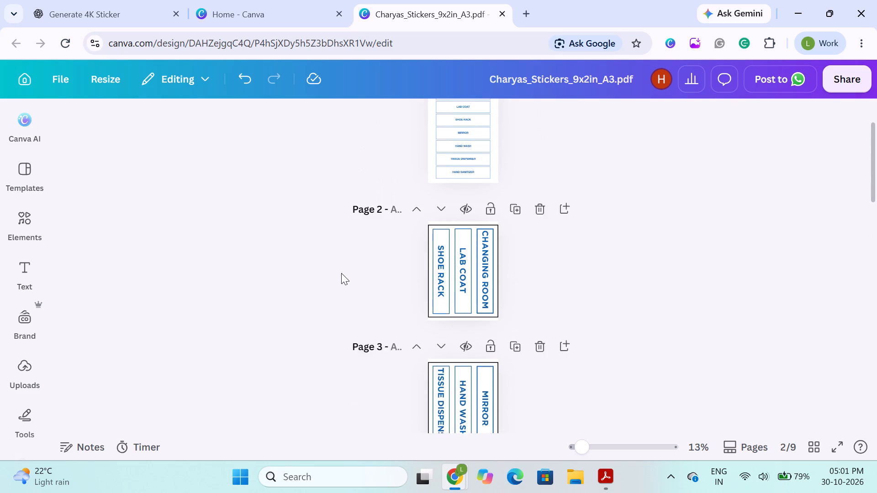
scroll(341, 273, "up", 1)
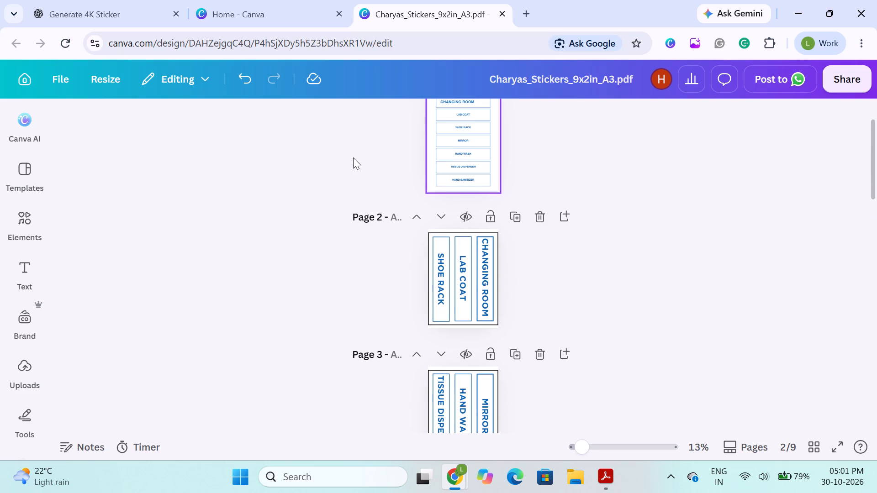
right_click(353, 157)
scroll(353, 157, "up", 1)
left_click(289, 173)
scroll(289, 173, "up", 1)
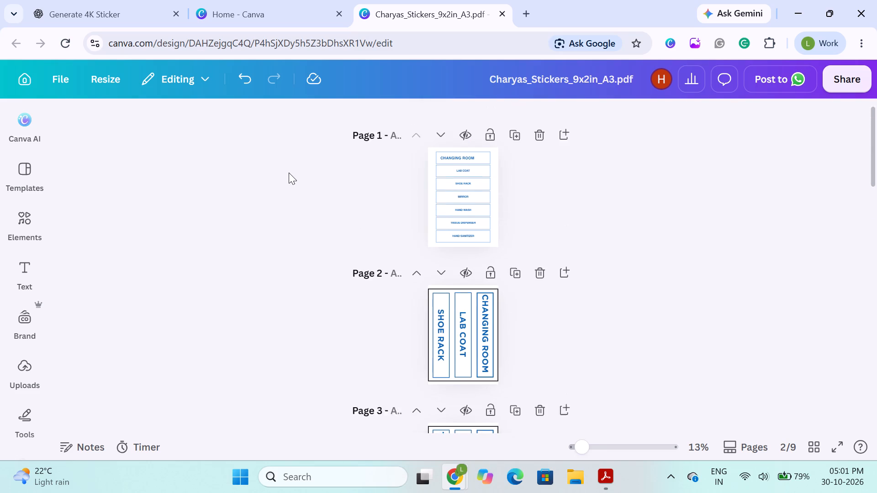
scroll(289, 173, "up", 1)
left_click(540, 142)
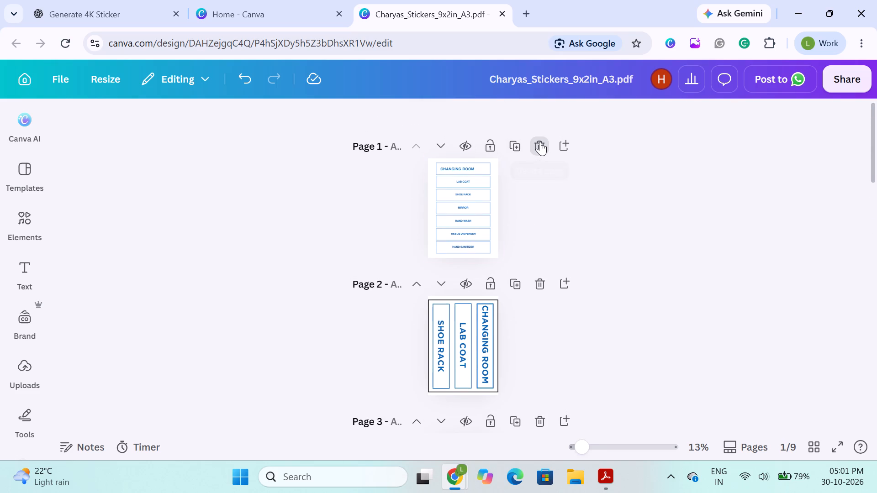
left_click(293, 203)
Replace the MIRROR text on the duplicated page, page 3, with HAND SANITIZER.
scroll(293, 203, "down", 2)
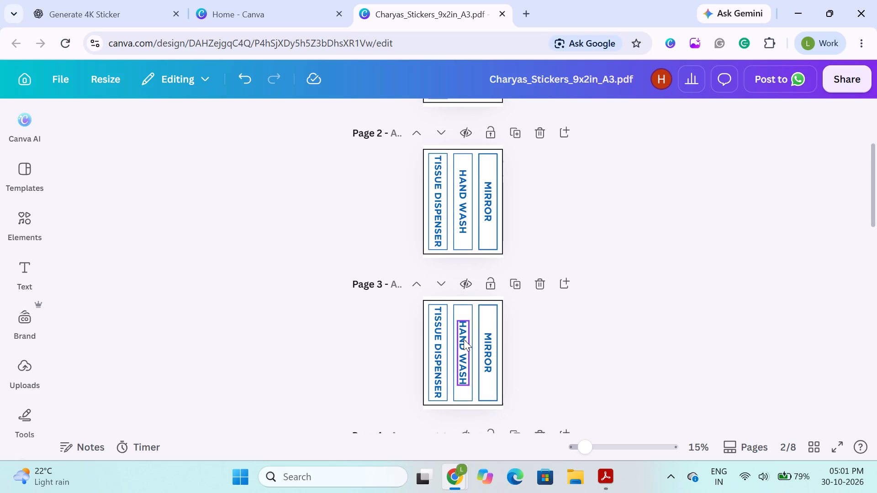
left_click(496, 349)
double_click(496, 349)
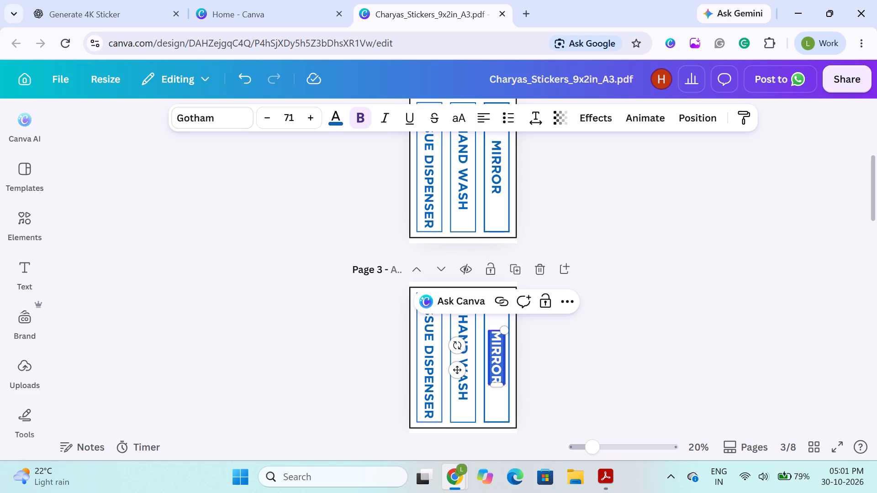
type("HAND")
key("space")
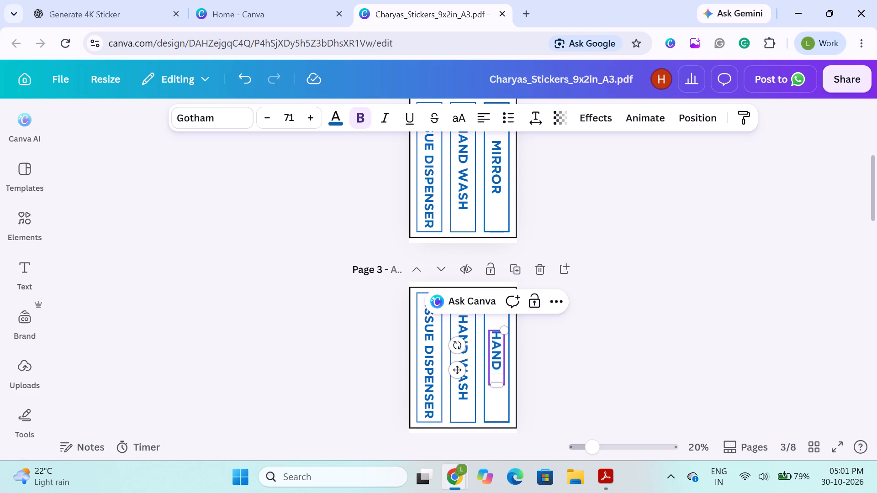
type("SAN")
key("i")
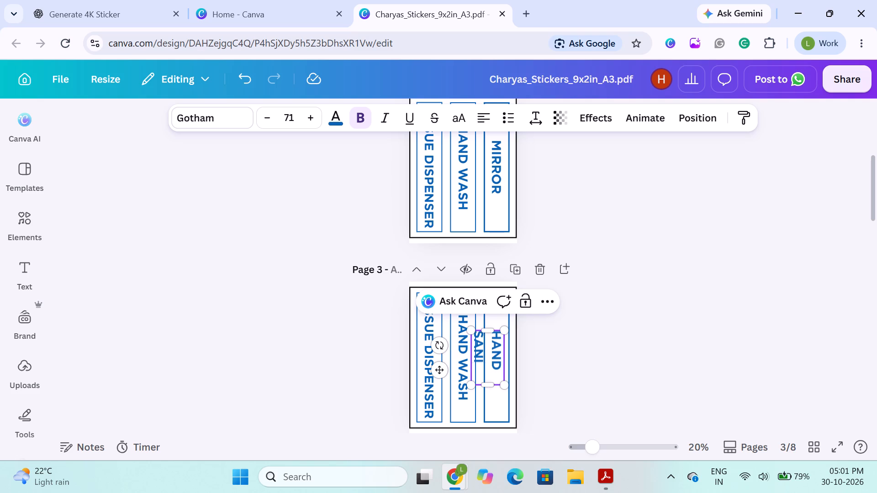
type("TI")
type("ZER")
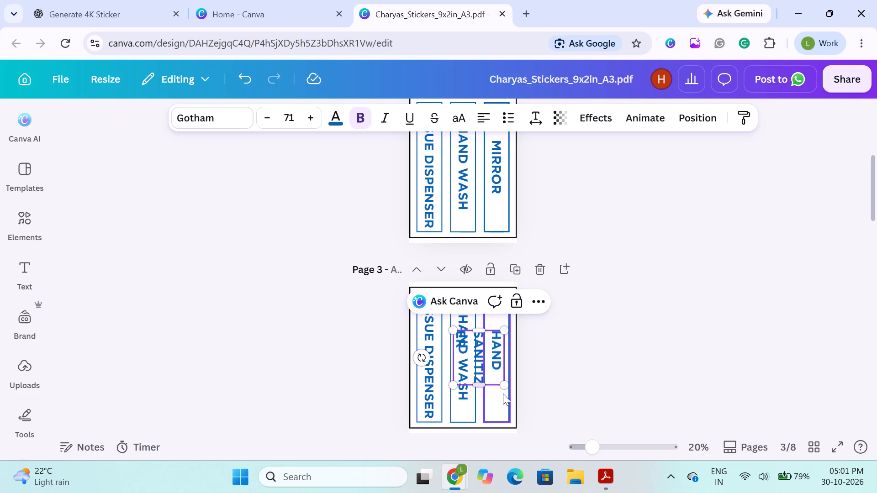
left_click(608, 343)
Lengthen the HAND SANITIZER text box at both ends to fit one line, then trim its lower end to a width of about 22.7.
left_click(491, 340)
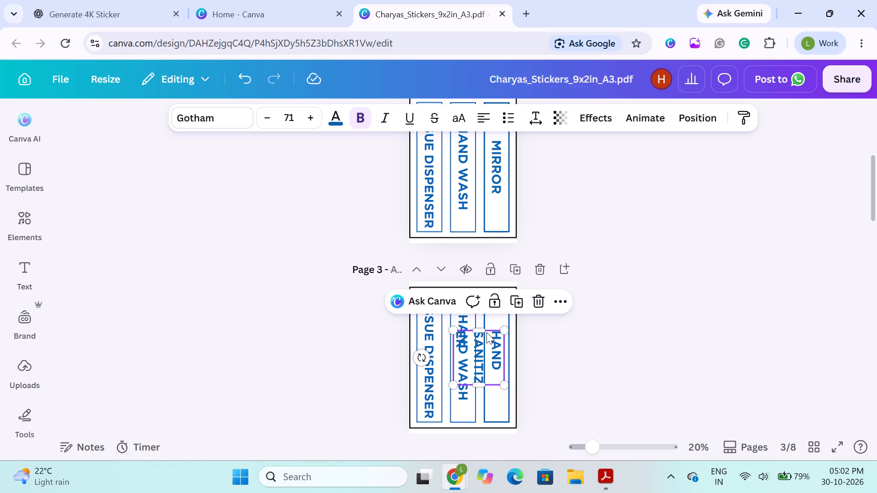
left_click_drag(480, 328, 481, 304)
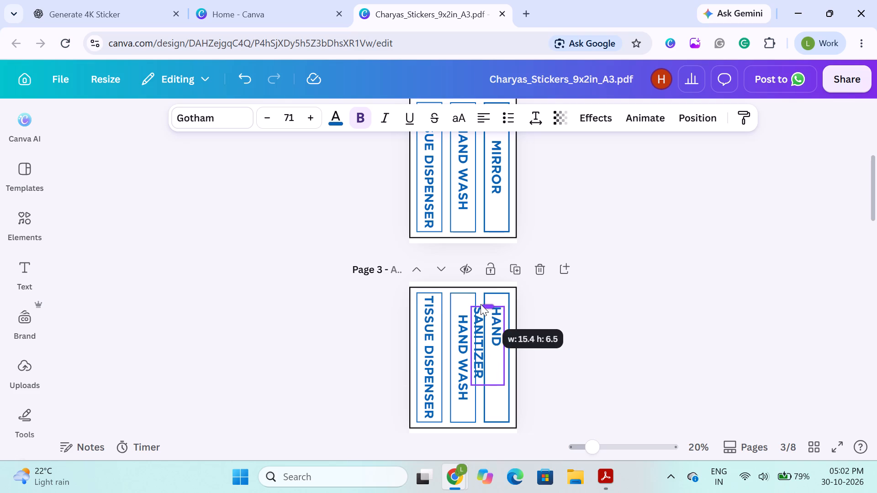
left_click_drag(481, 304, 483, 295)
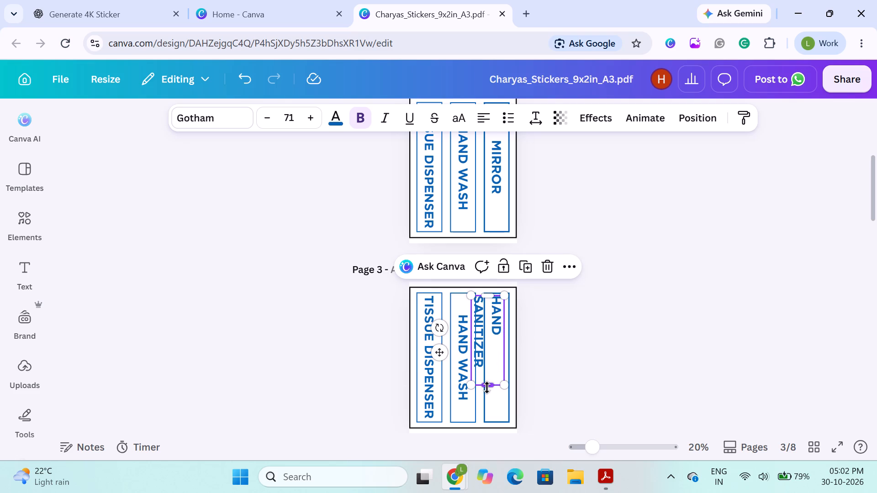
left_click_drag(487, 388, 494, 420)
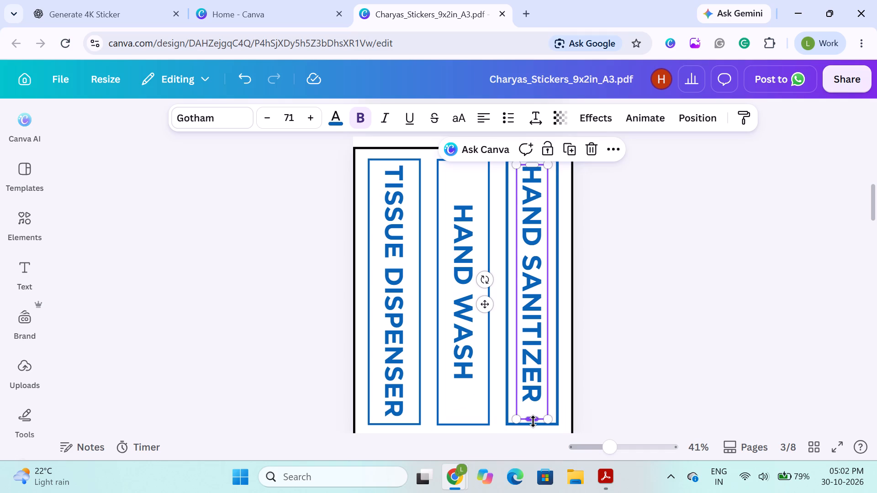
left_click_drag(533, 421, 530, 405)
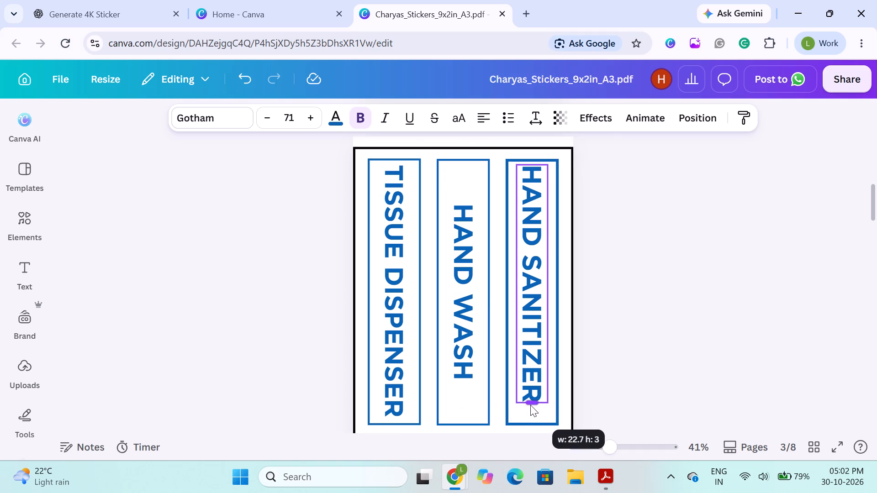
left_click_drag(530, 405, 532, 405)
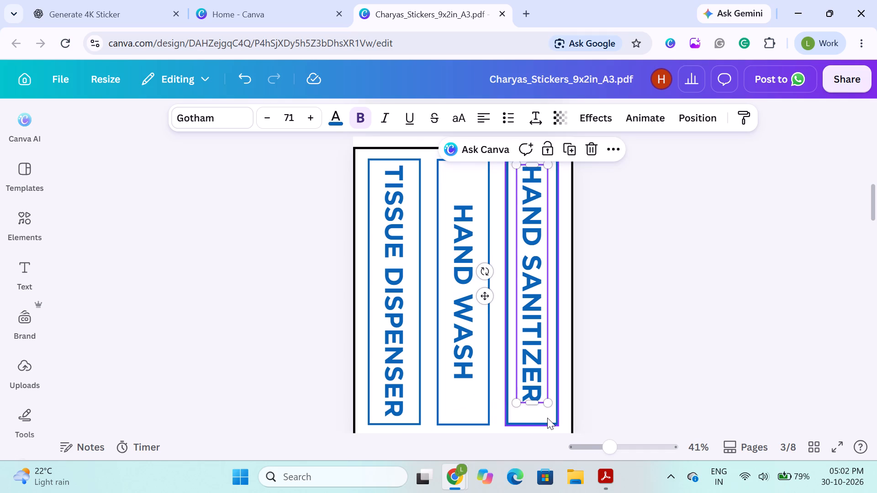
Align the HAND SANITIZER text and its surrounding frame on their vertical middle.
left_click(549, 418, "shift")
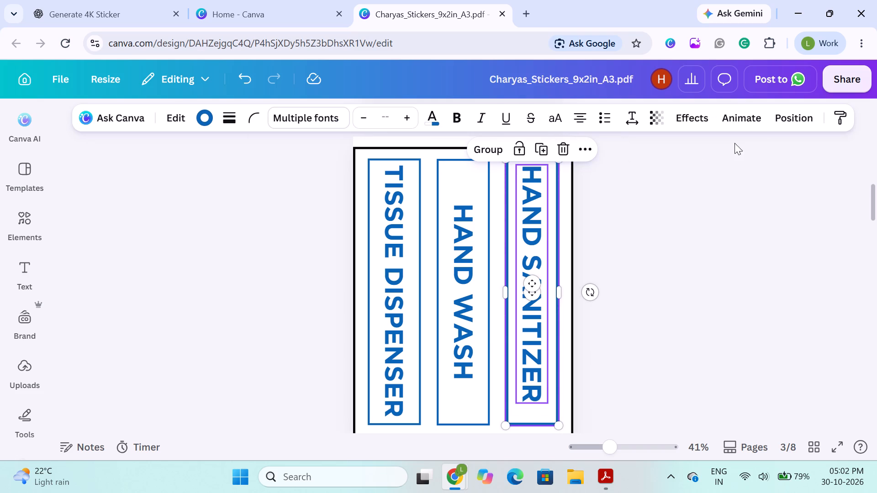
left_click(789, 118)
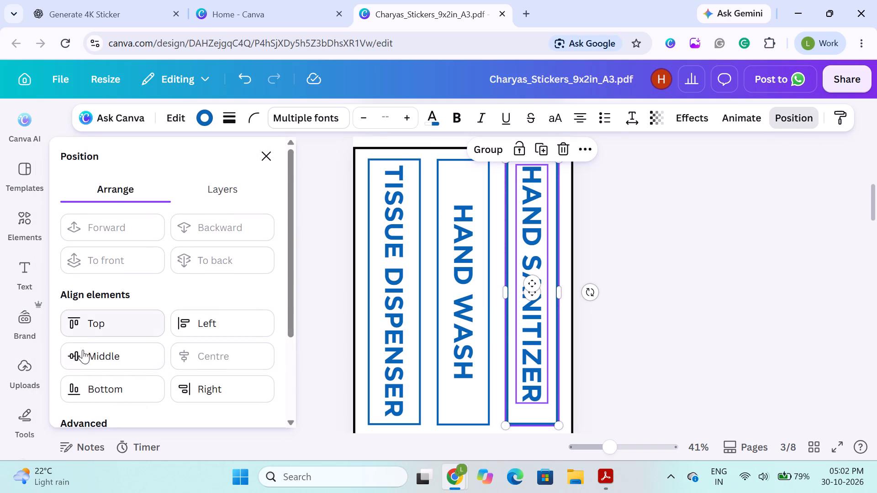
left_click(85, 355)
left_click(673, 309)
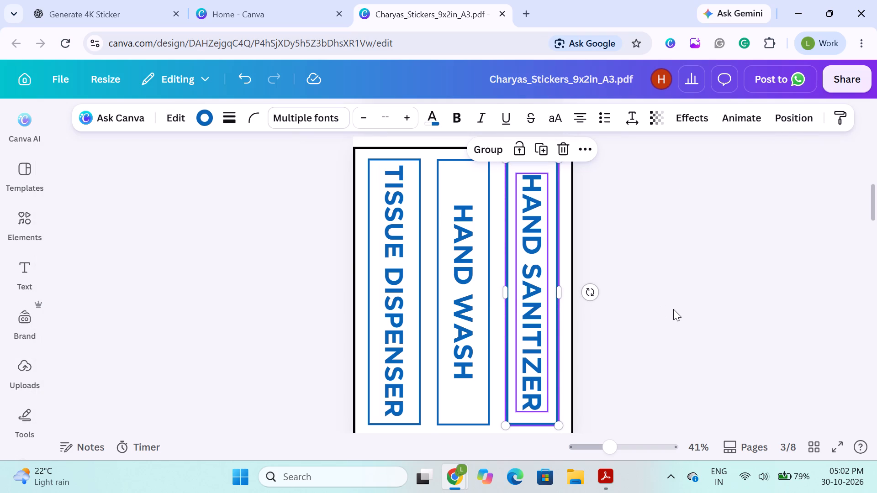
left_click(273, 307)
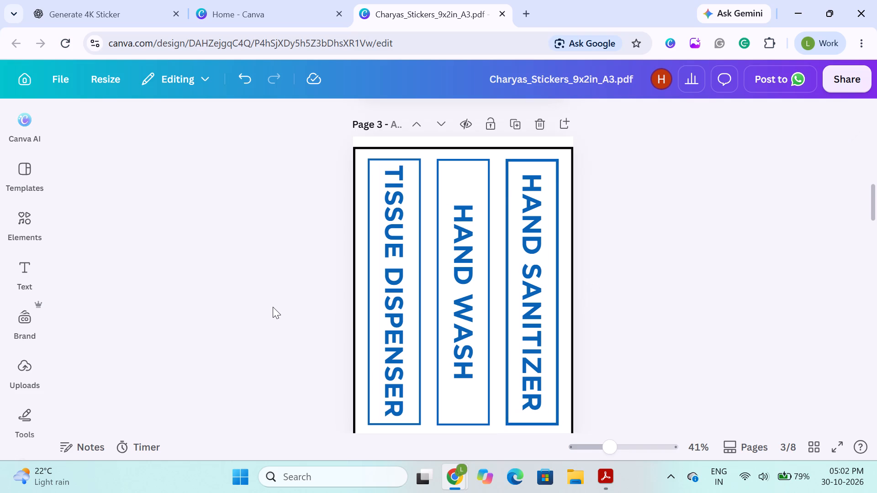
Replace the HAND WASH text in the middle frame of page 3 with FLY CATCHER.
scroll(273, 307, "down", 3)
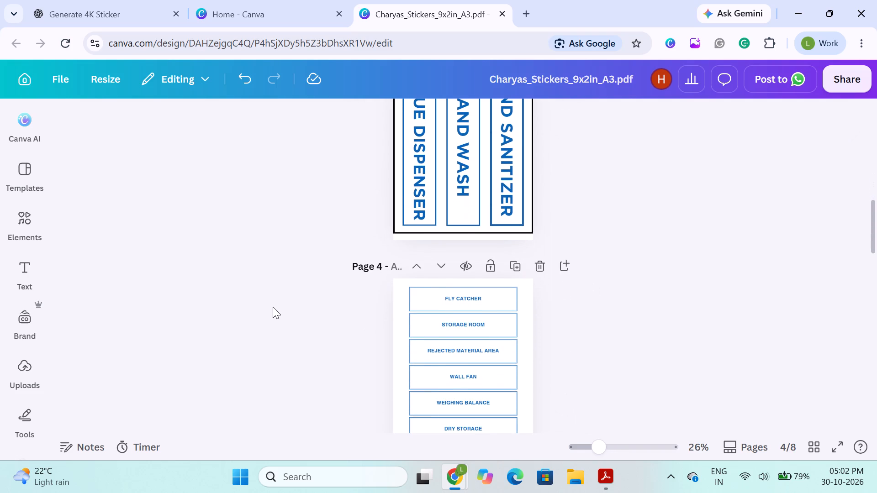
scroll(273, 307, "up", 1)
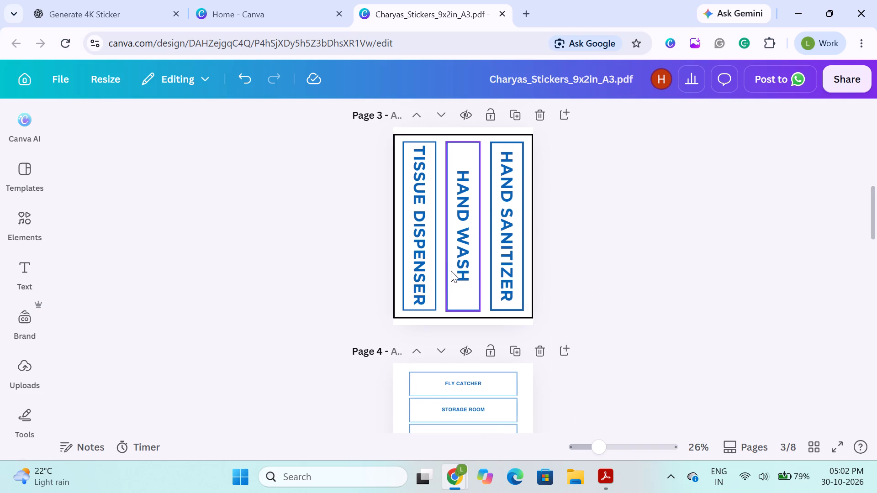
left_click(454, 267)
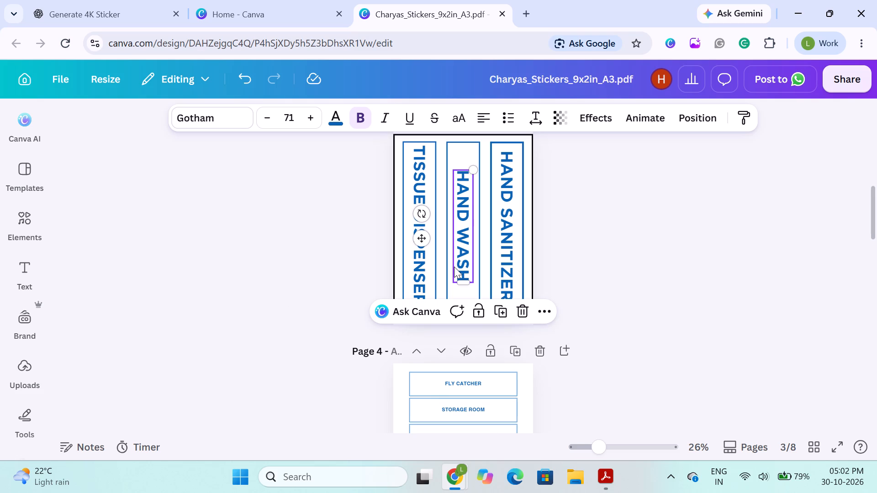
key("f")
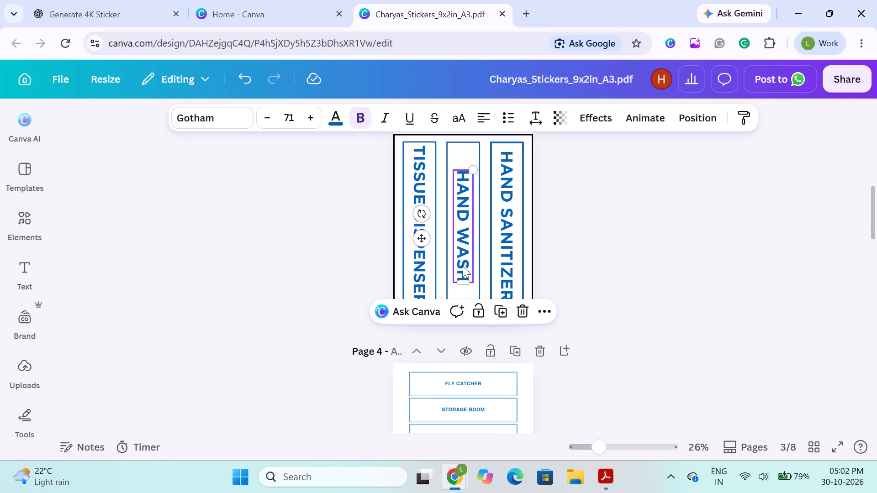
double_click(463, 266)
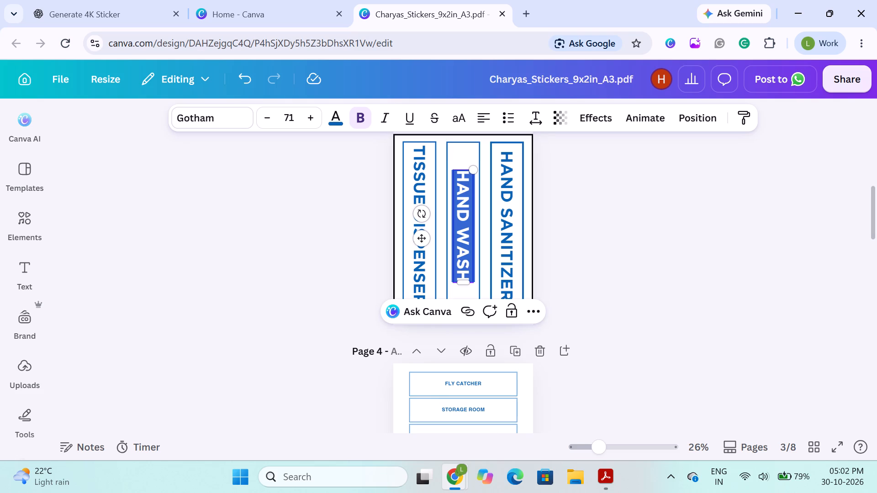
type("FLY")
key("space")
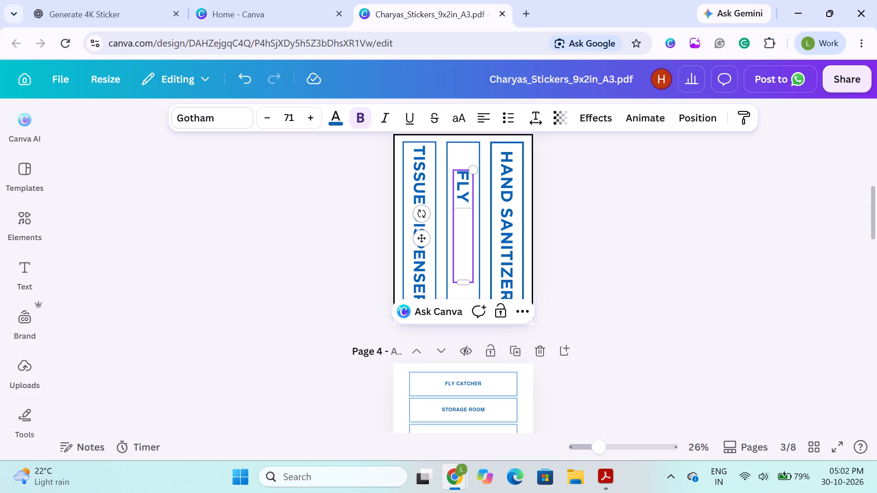
type("CAT")
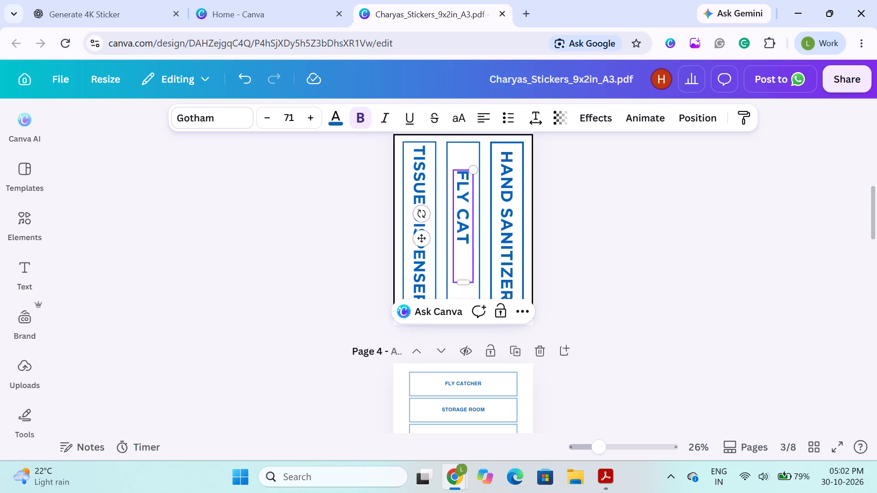
type("CHER")
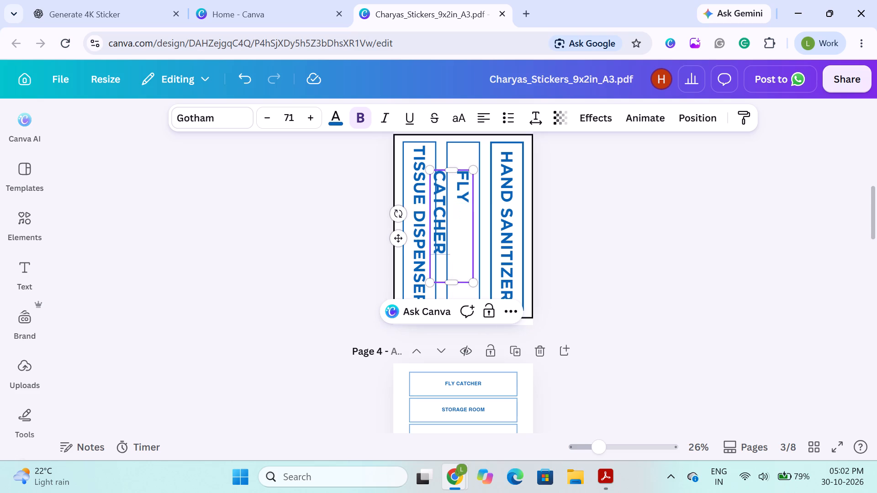
left_click(331, 308)
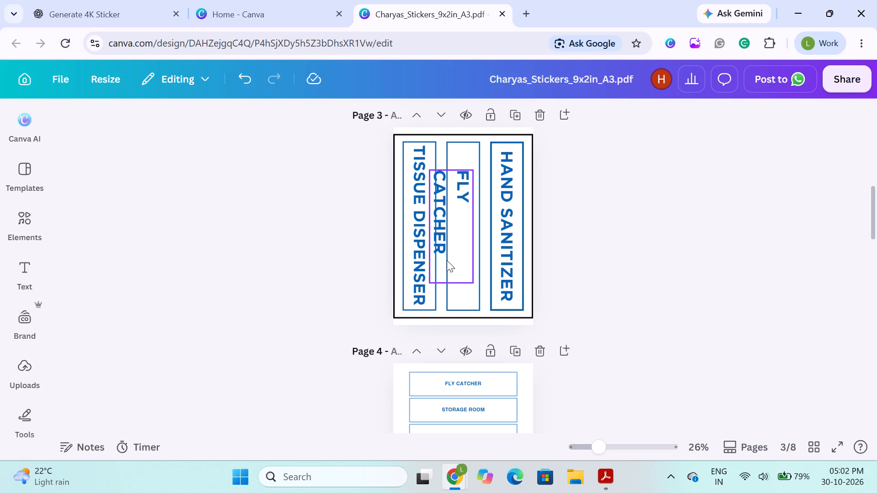
Lengthen the FLY CATCHER text box at its lower end to a width of about 18.8, fitting one line.
left_click(457, 252)
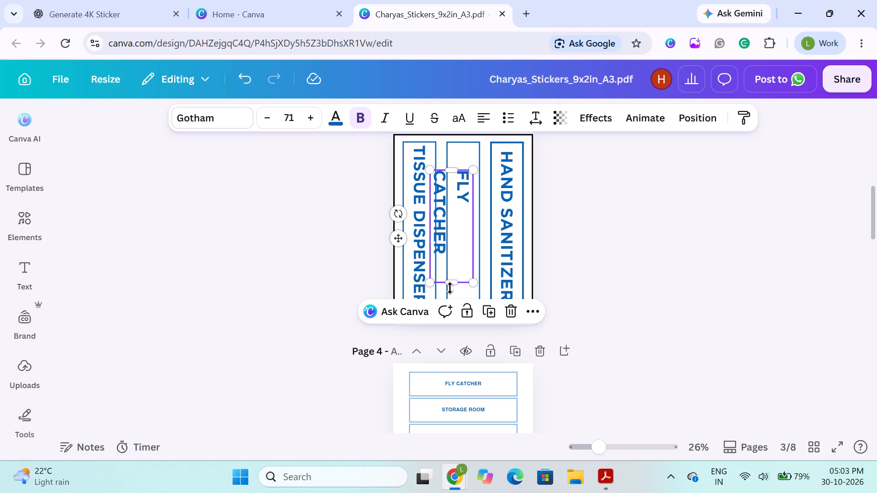
left_click_drag(449, 284, 456, 297)
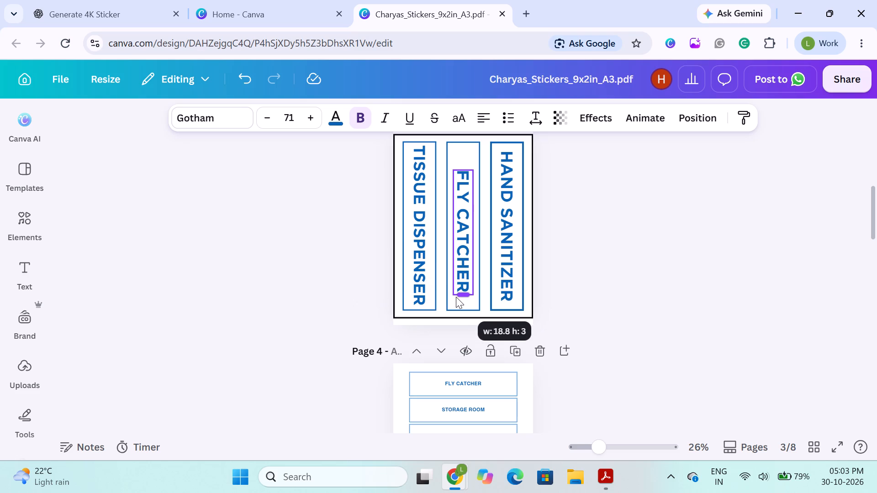
left_click_drag(456, 297, 456, 295)
left_click(313, 279)
left_click(460, 239)
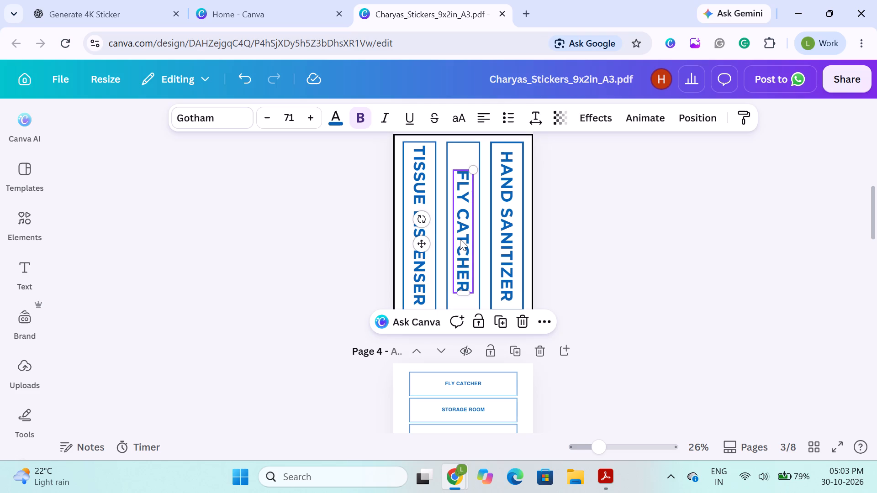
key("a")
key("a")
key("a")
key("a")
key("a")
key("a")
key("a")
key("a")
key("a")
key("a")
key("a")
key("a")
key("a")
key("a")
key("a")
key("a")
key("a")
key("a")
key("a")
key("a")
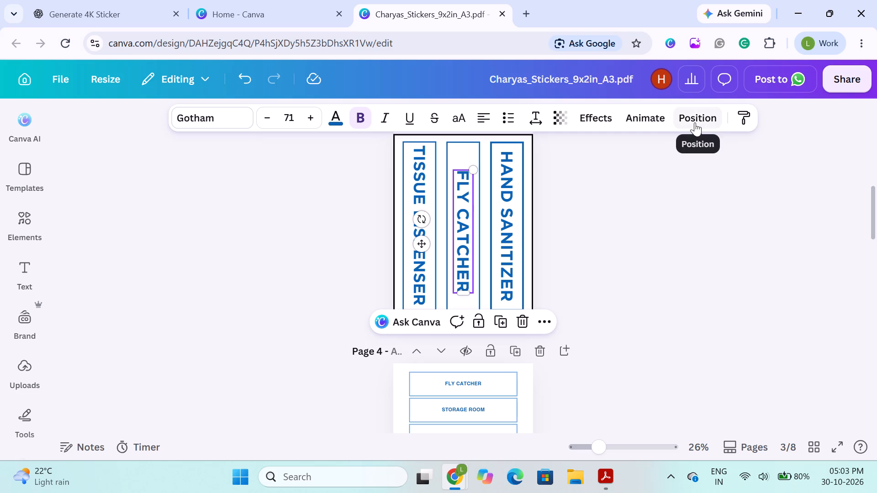
Align the FLY CATCHER text to the centre and middle of page 3.
left_click(695, 122)
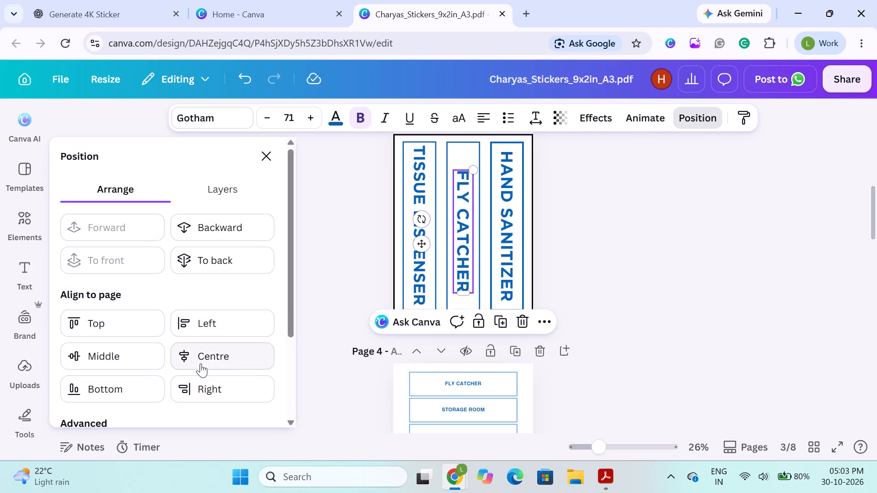
left_click(201, 363)
left_click(116, 352)
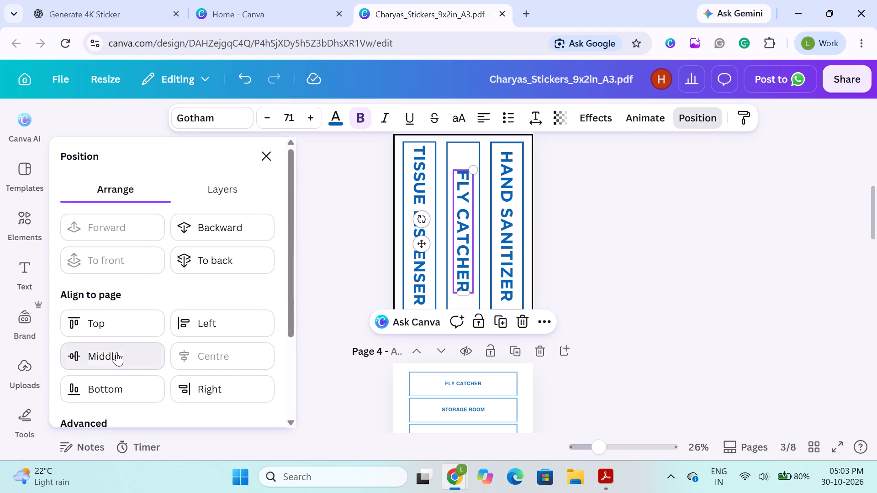
left_click(606, 242)
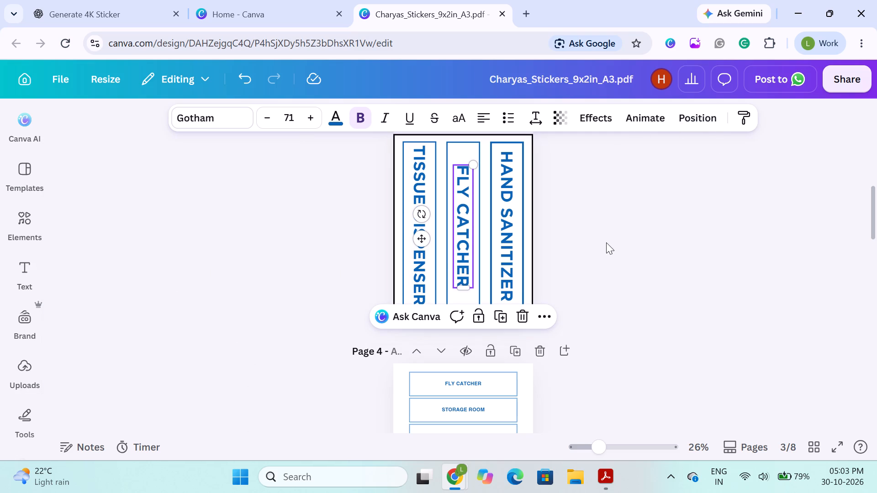
left_click(328, 226)
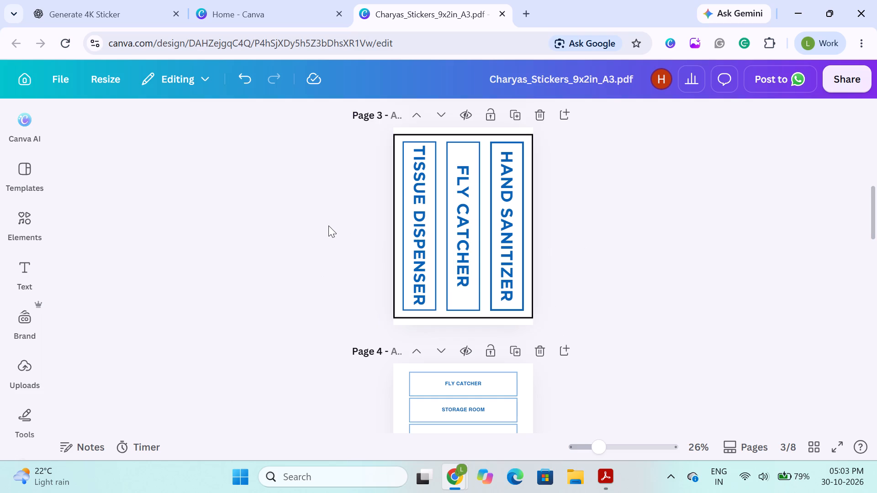
Replace the TISSUE DISPENSER text on page 3 with STORAGE ROOM.
left_click(414, 202)
double_click(414, 202)
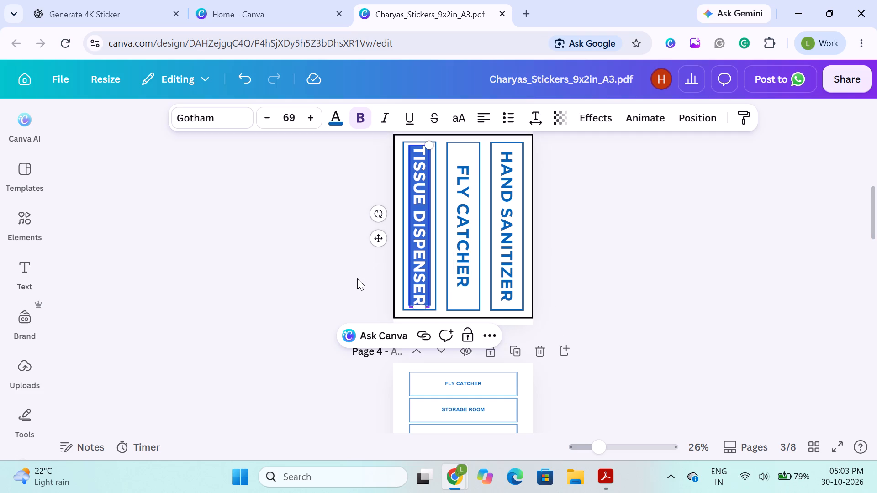
key("s")
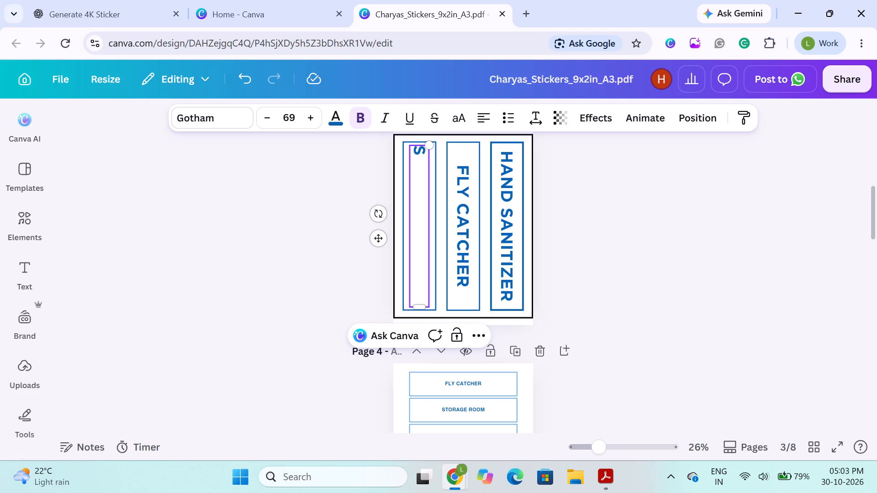
type("TO")
type("RAGE")
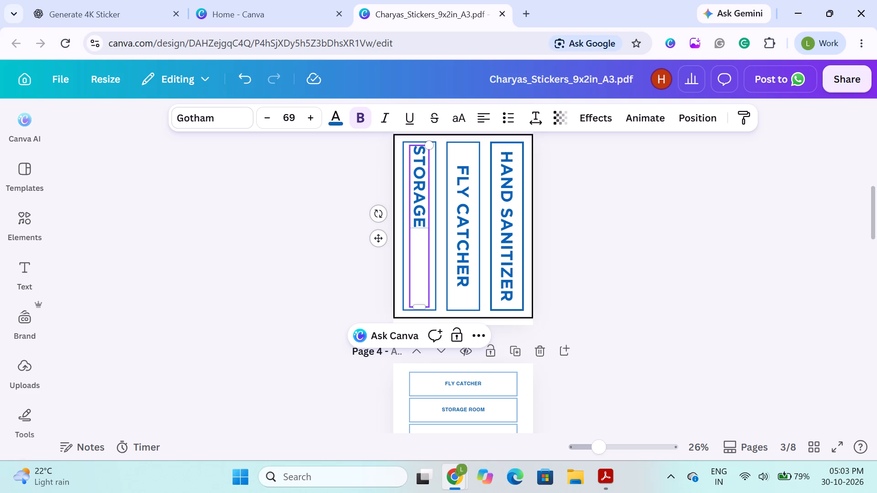
key("space")
type("ROOM")
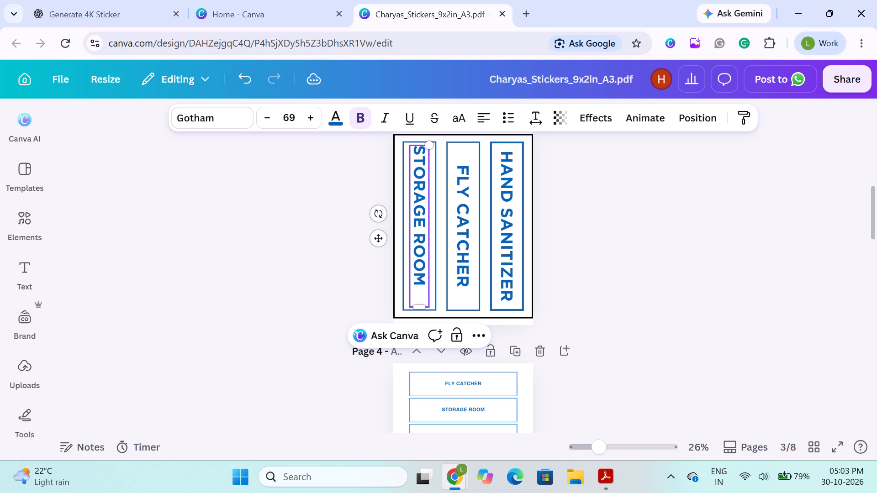
left_click(172, 327)
Shorten the STORAGE ROOM text box at its lower end to a width of about 21.4.
left_click(421, 207)
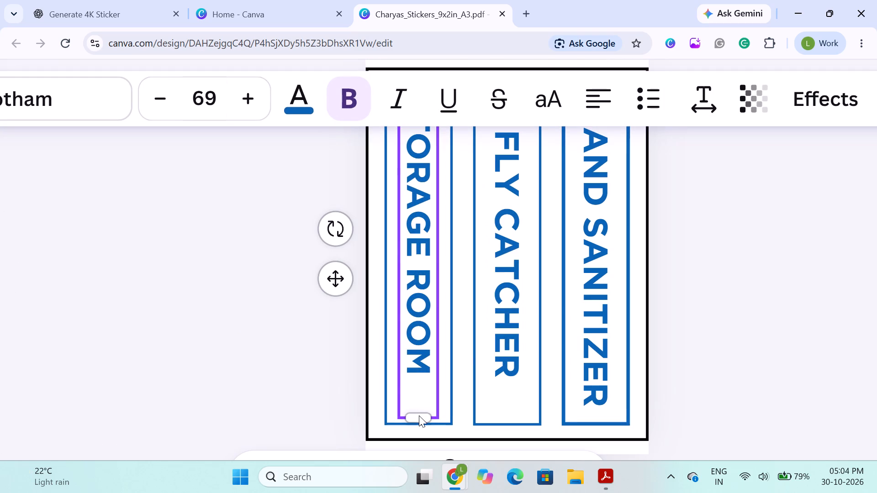
left_click_drag(422, 420, 425, 378)
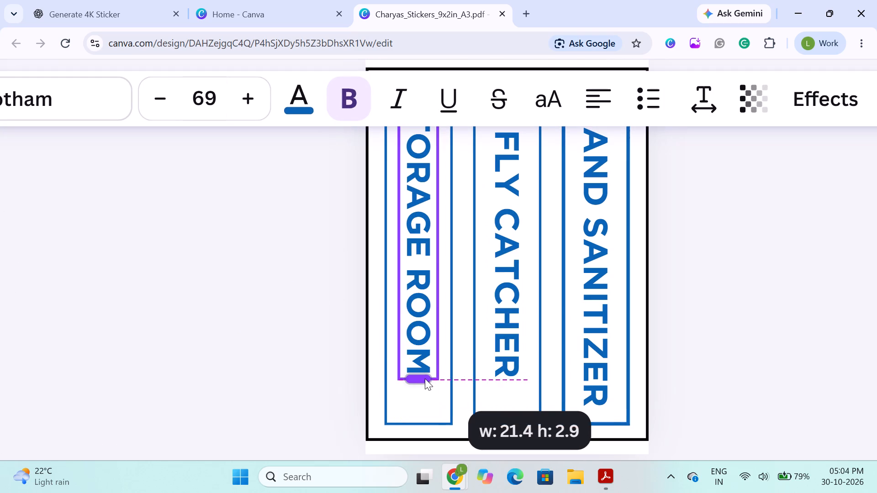
left_click_drag(425, 378, 428, 378)
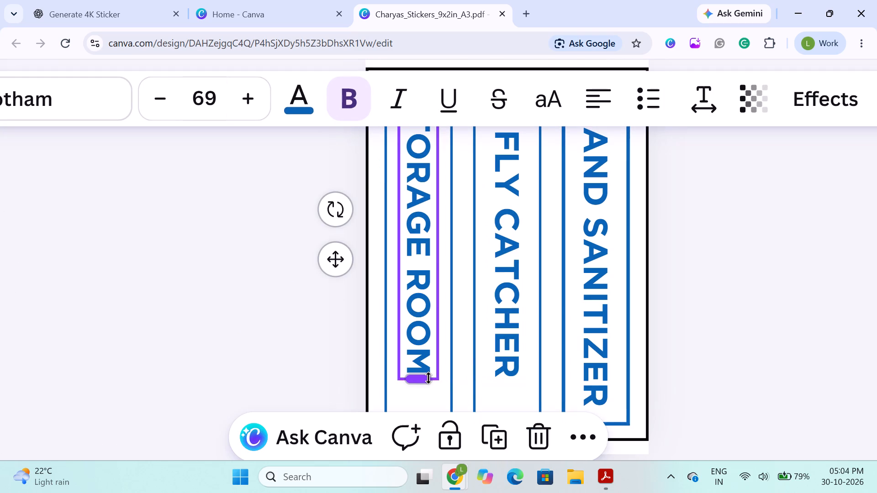
Align the STORAGE ROOM text and its surrounding frame on their vertical middle.
left_click(392, 404, "shift")
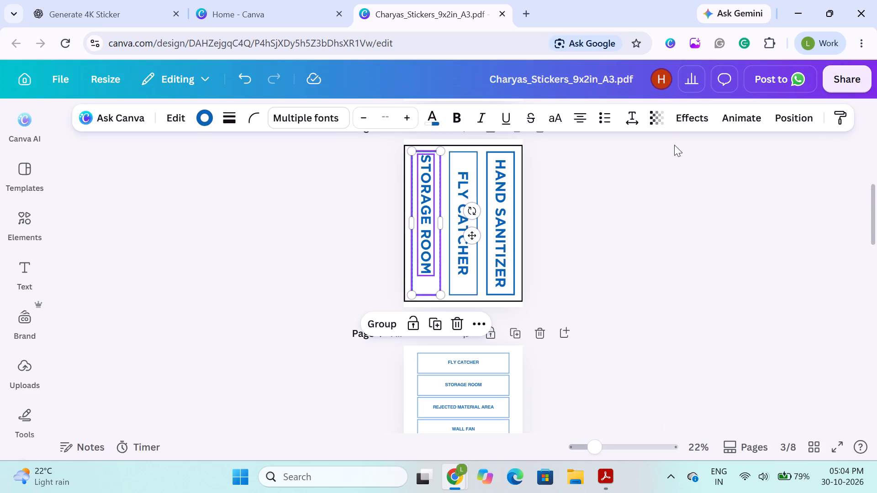
left_click(806, 115)
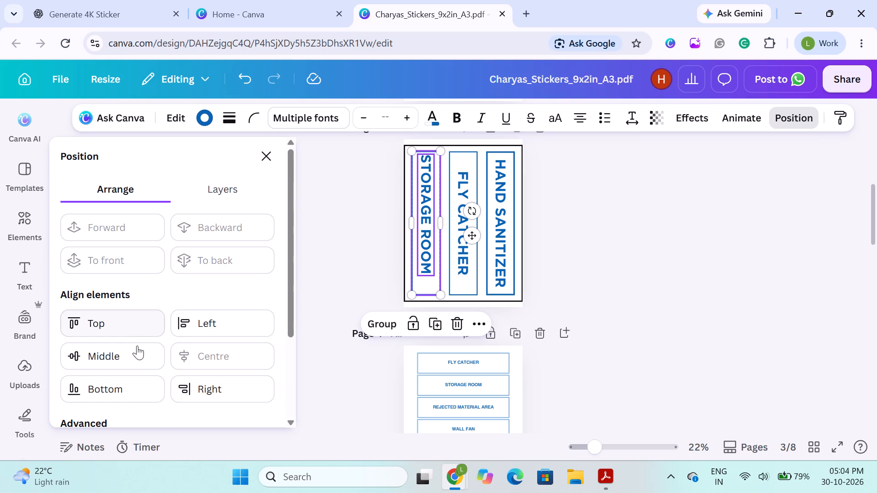
left_click(130, 349)
left_click(344, 250)
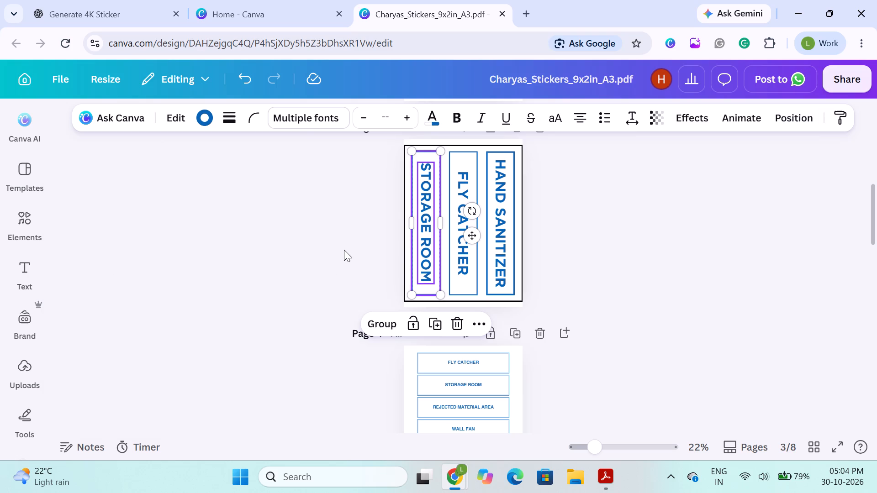
left_click(344, 250)
Check how each page 3 label aligns with its frame, applying centre alignment to the FLY CATCHER text and its frame.
left_click(421, 216)
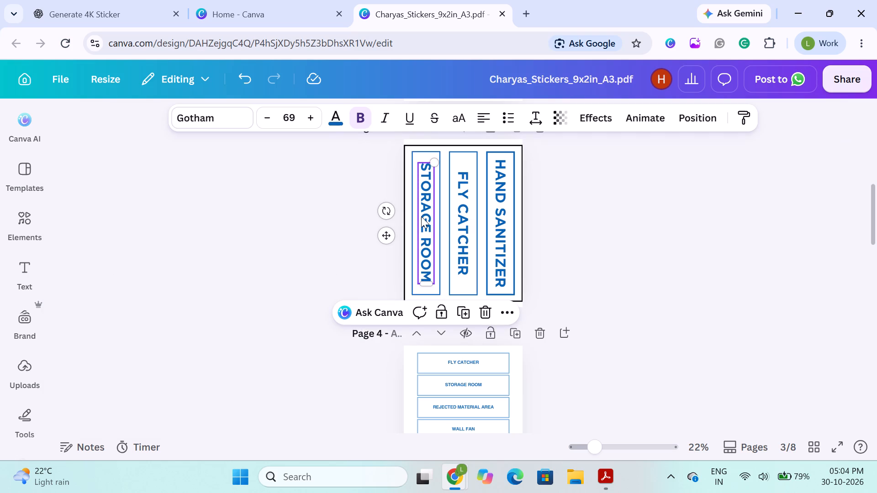
left_click(440, 225, "shift")
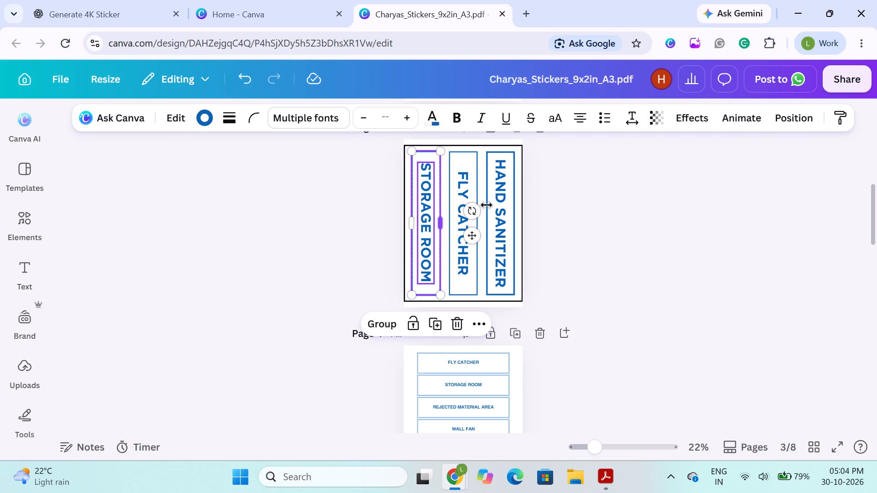
left_click(805, 114)
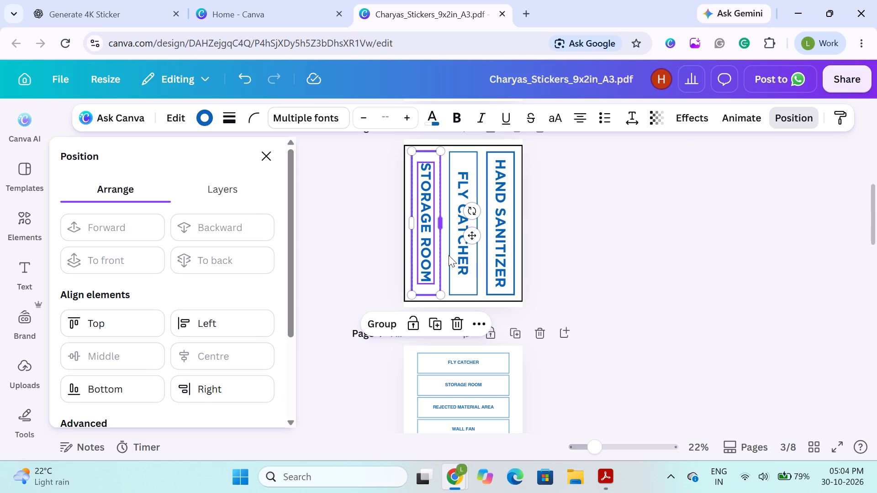
left_click(457, 257)
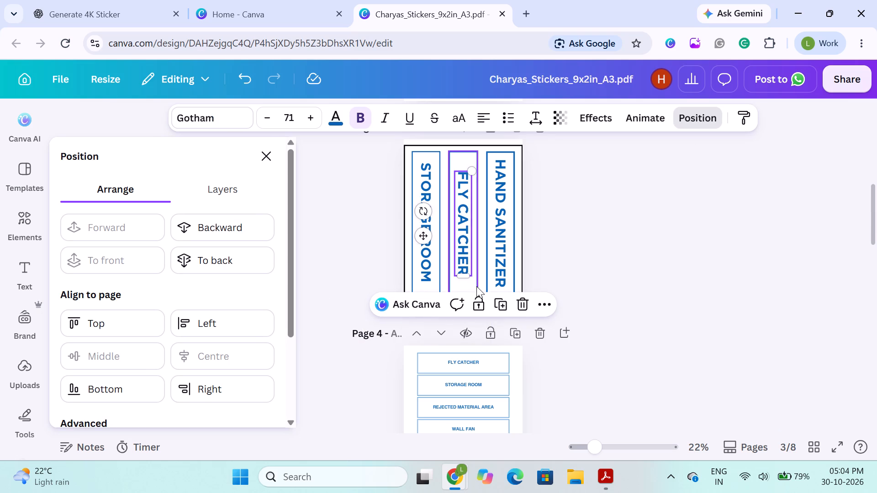
left_click(476, 286, "shift")
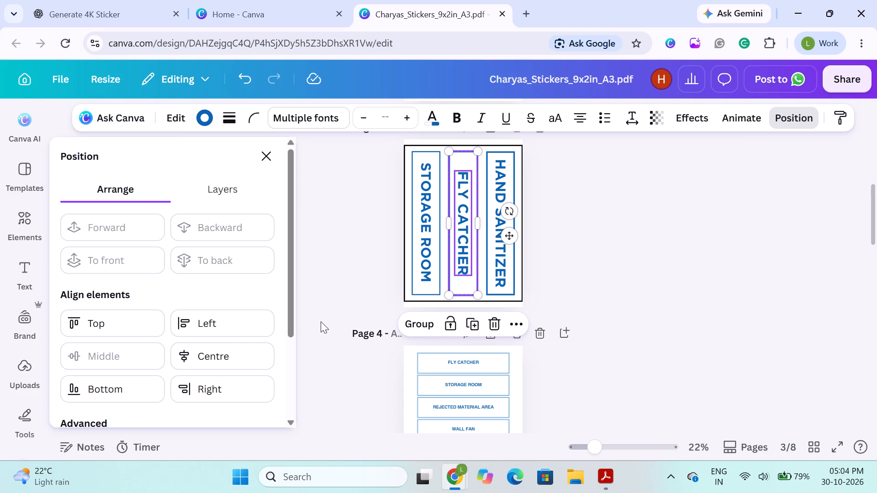
left_click(201, 359)
left_click(494, 270)
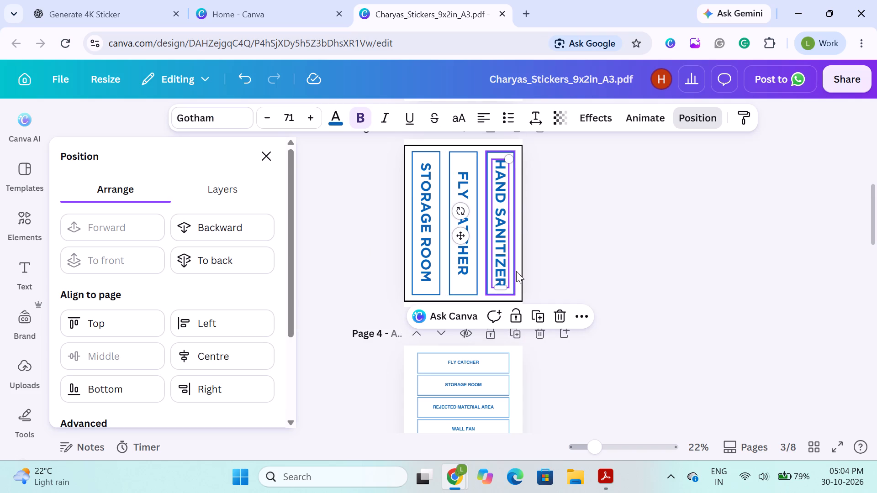
left_click(513, 269, "shift")
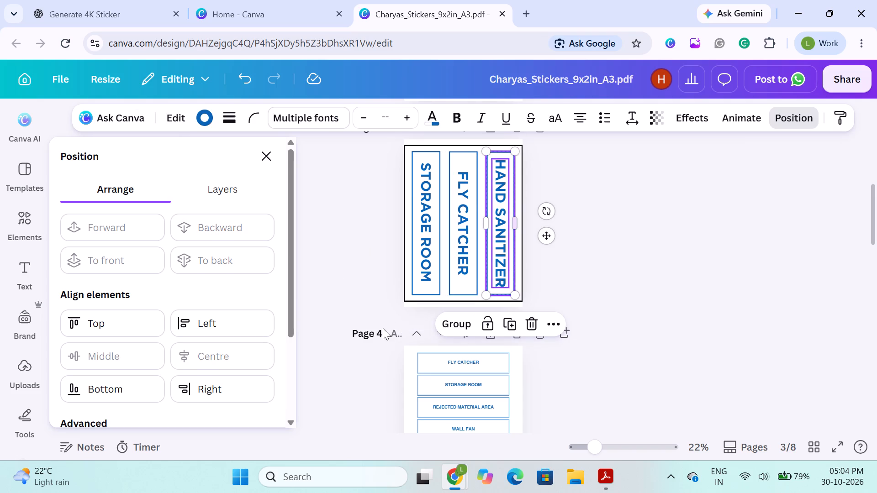
left_click(308, 260)
left_click(378, 186)
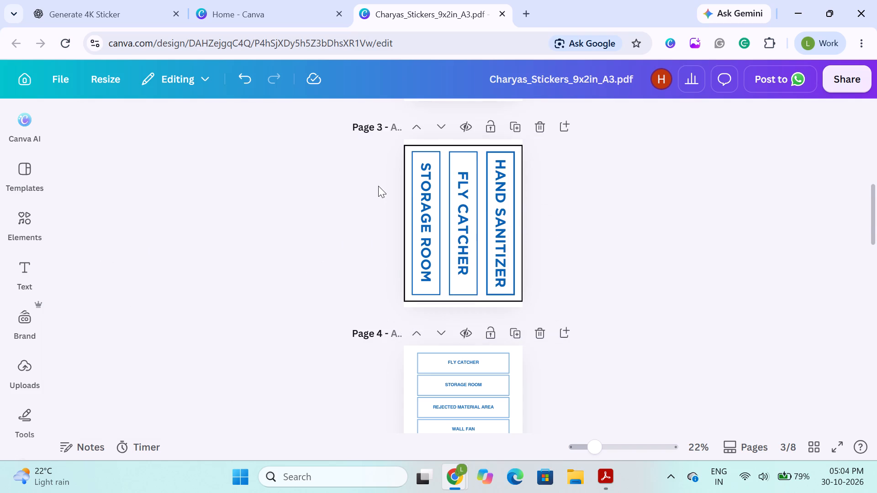
Check how the TISSUE DISPENSER, HAND WASH and MIRROR labels on page 2 align with their surrounding frames.
scroll(378, 186, "up", 3)
left_click(417, 209)
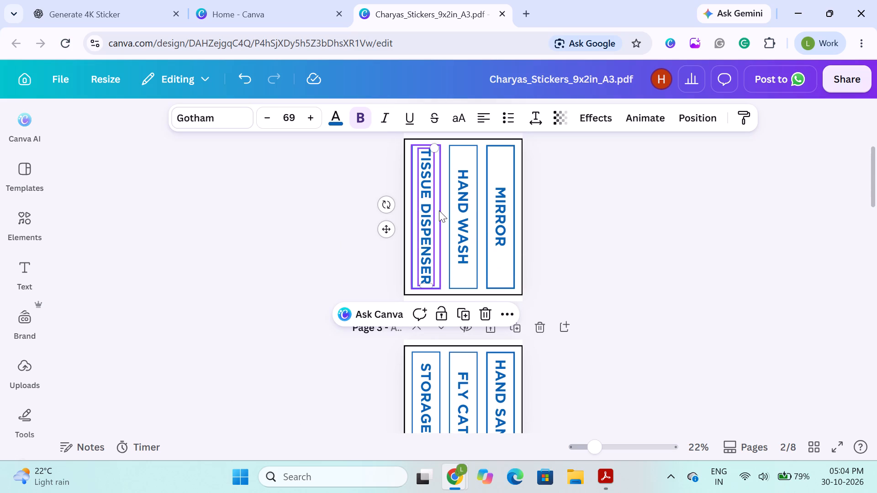
left_click(439, 210, "shift")
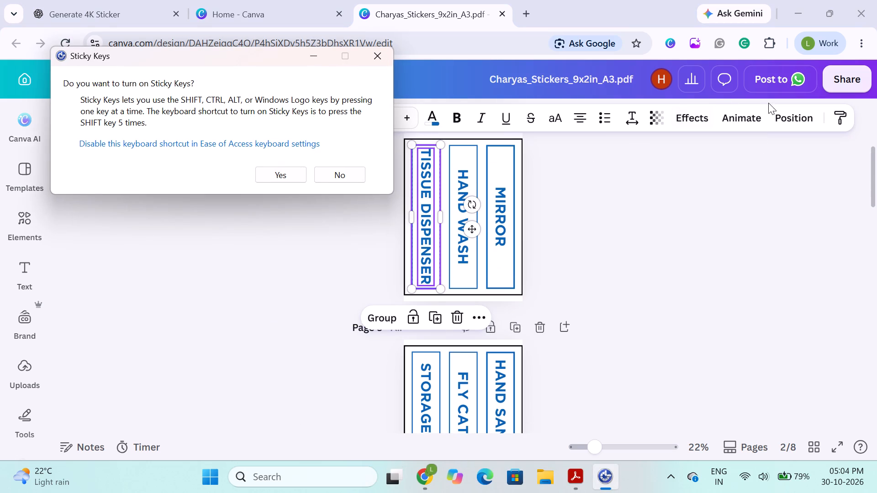
left_click(786, 110)
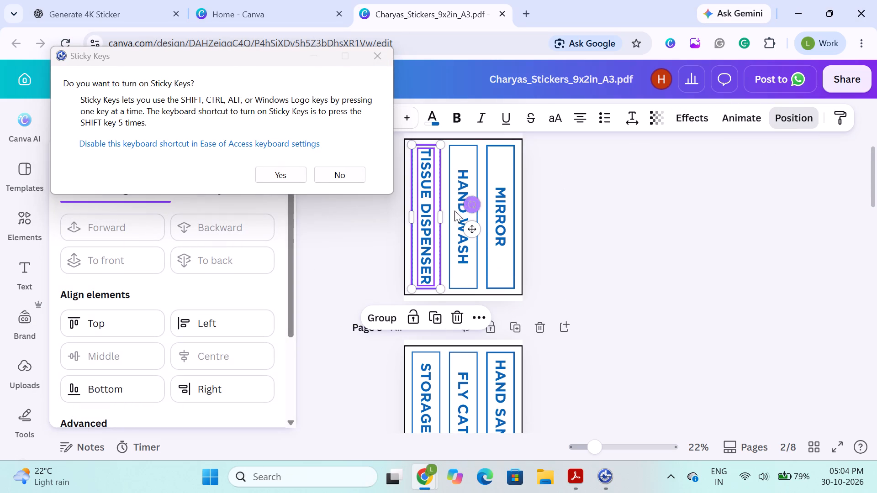
left_click(461, 208)
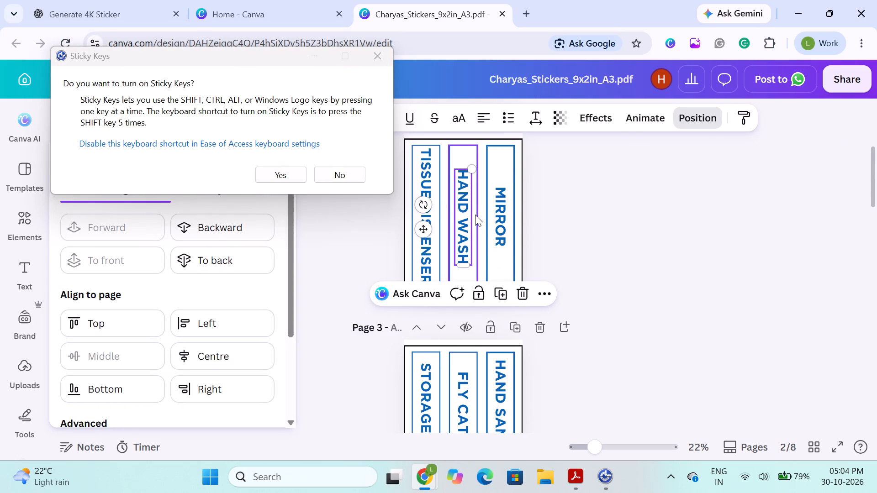
left_click(475, 215, "shift")
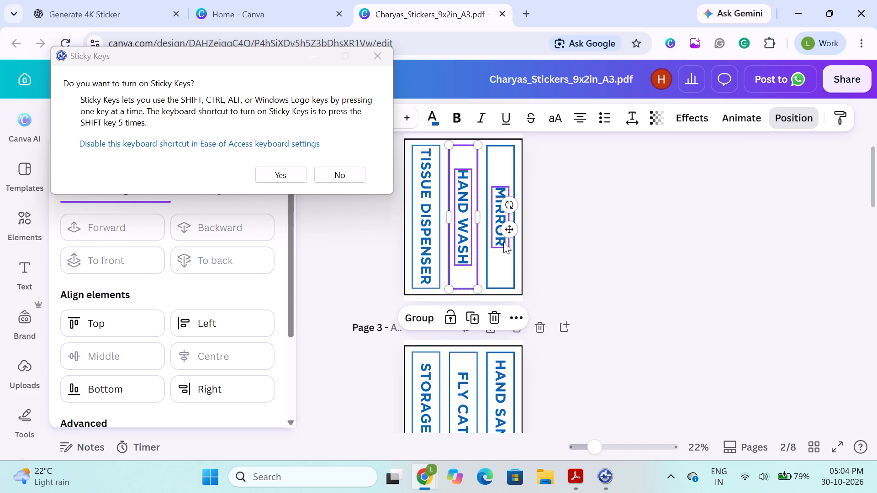
left_click(503, 242)
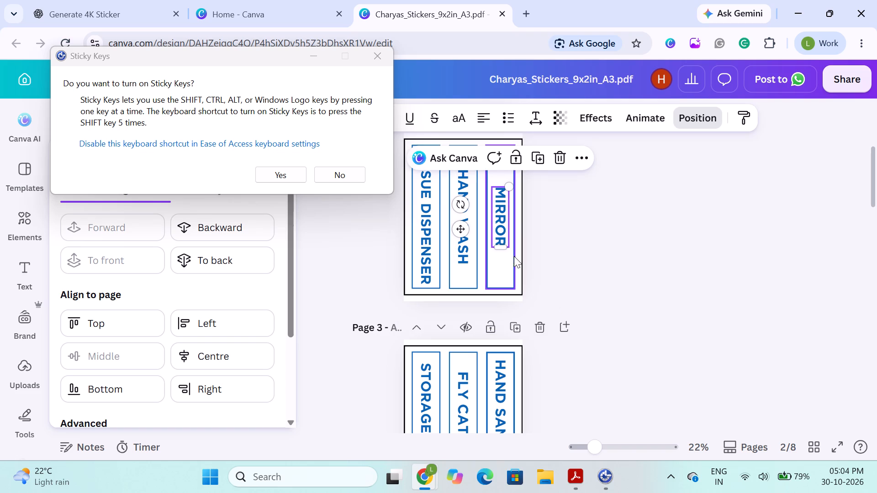
left_click(515, 257, "shift")
left_click(616, 253)
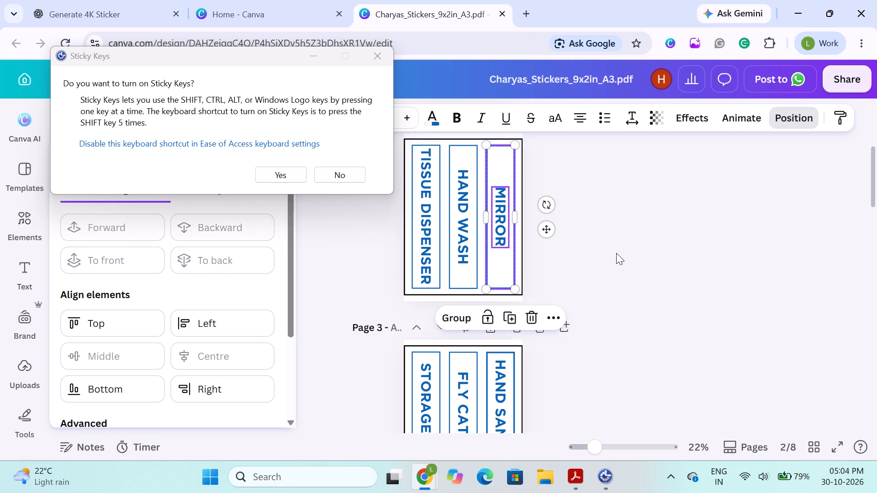
left_click(616, 253)
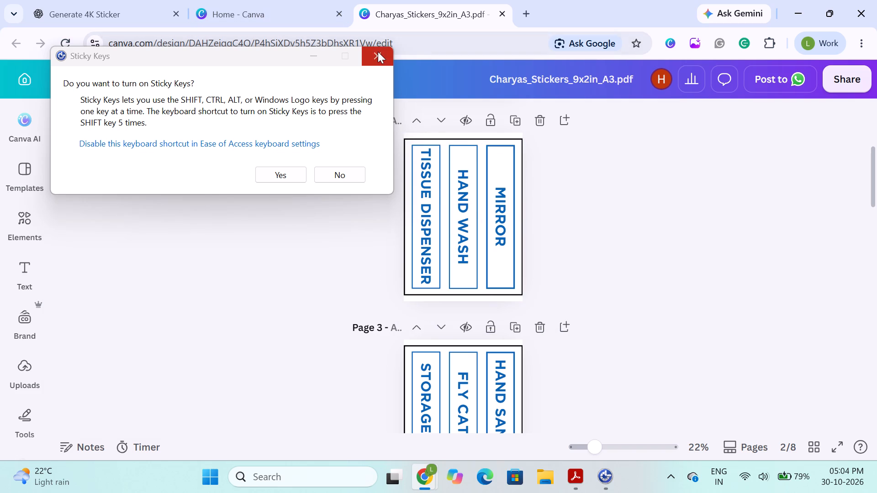
left_click(284, 225)
Inspect the CHANGING ROOM frame's stroke colour on page 1 and compare its stroke weight with the LAB COAT frame's.
scroll(284, 225, "up", 4)
scroll(284, 225, "down", 6)
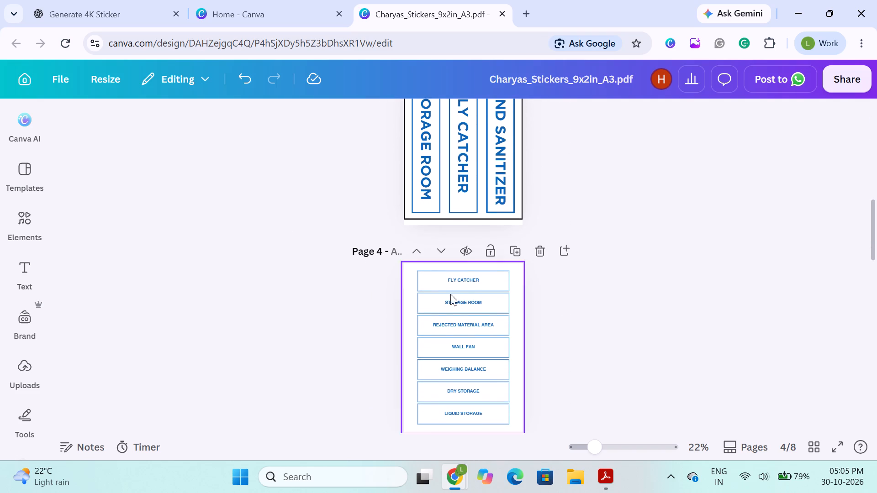
left_click(254, 323)
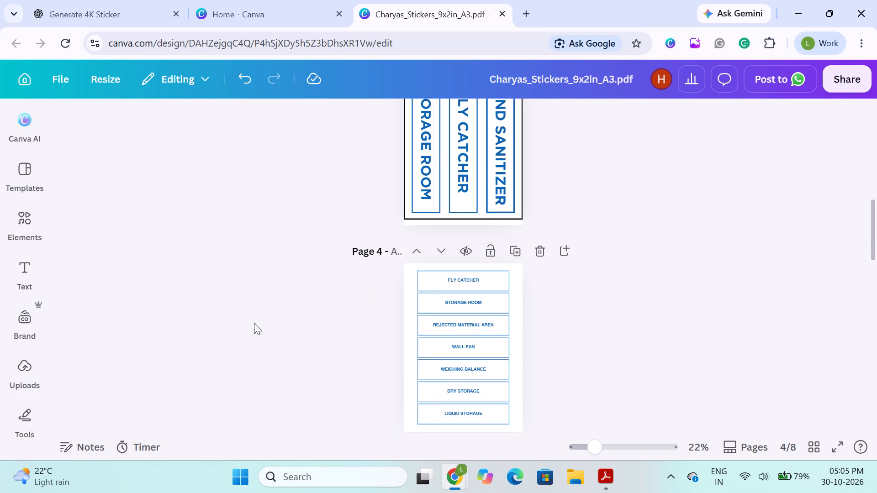
scroll(529, 250, "up", 3)
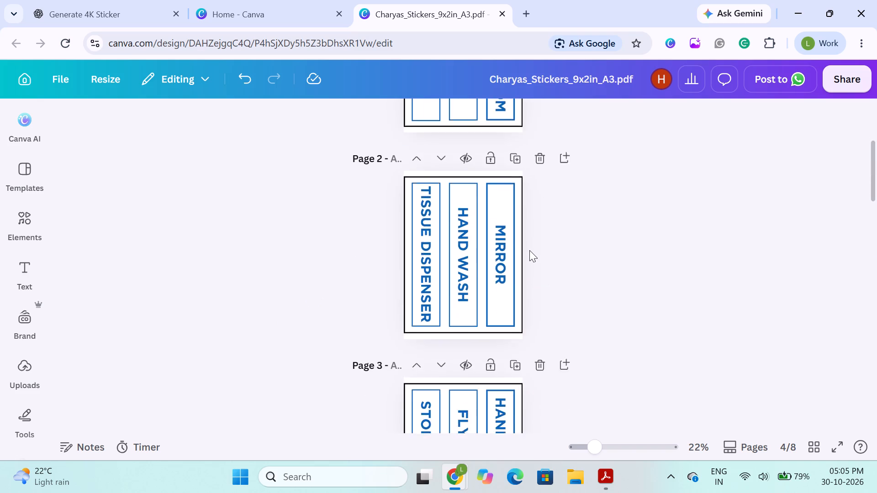
scroll(529, 250, "up", 2)
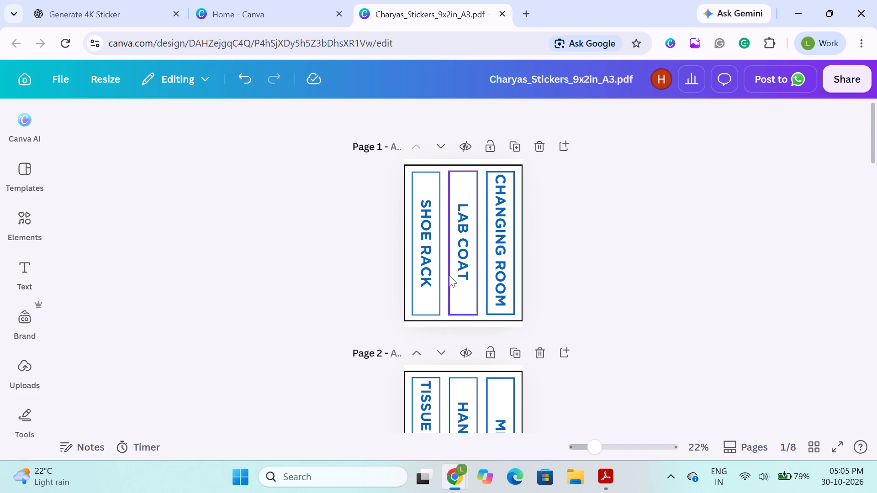
left_click(489, 303)
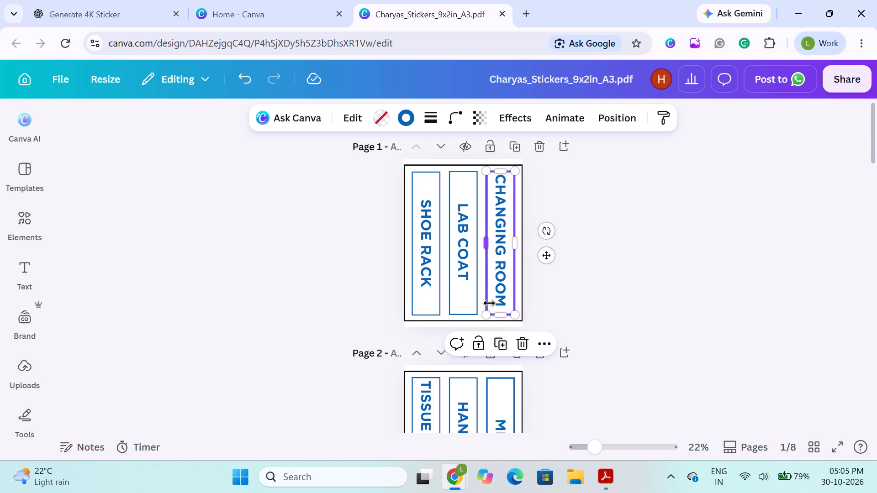
left_click(409, 121)
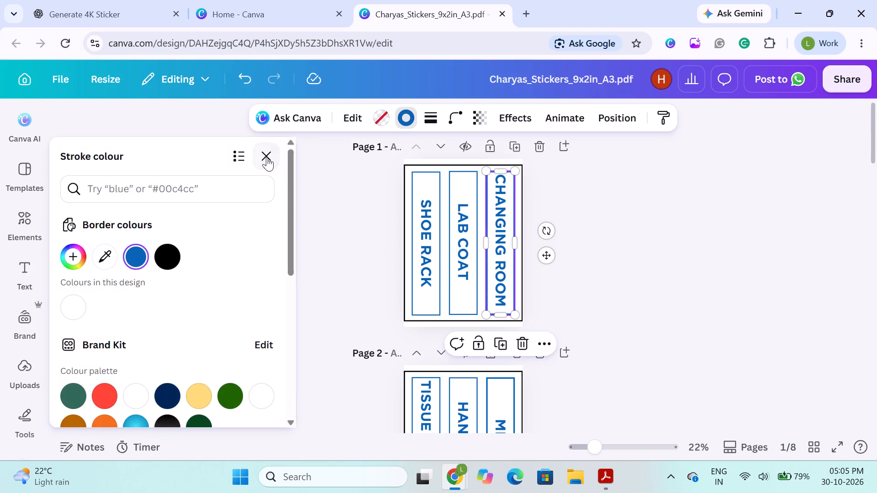
left_click(267, 157)
left_click(306, 186)
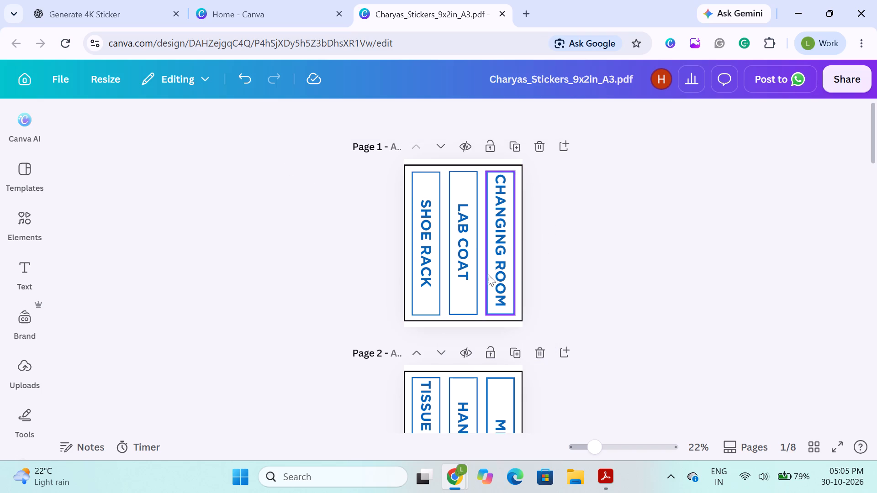
left_click(488, 274)
left_click(434, 119)
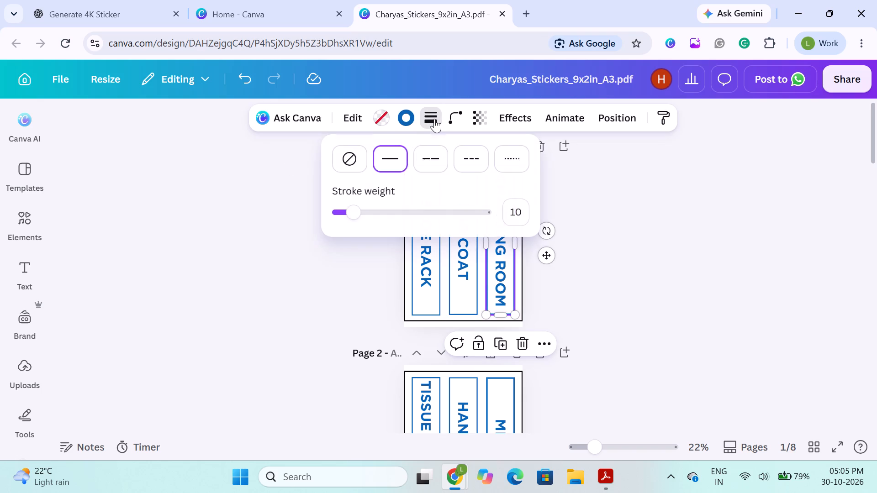
left_click(466, 300)
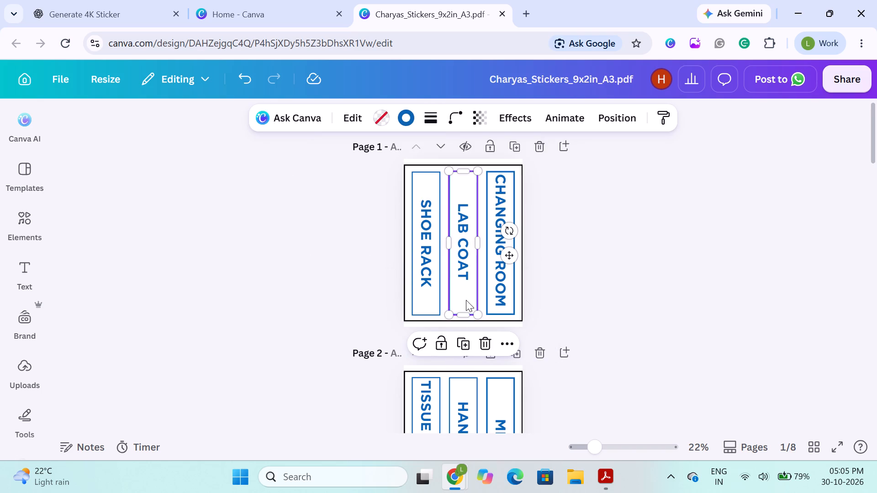
left_click(431, 110)
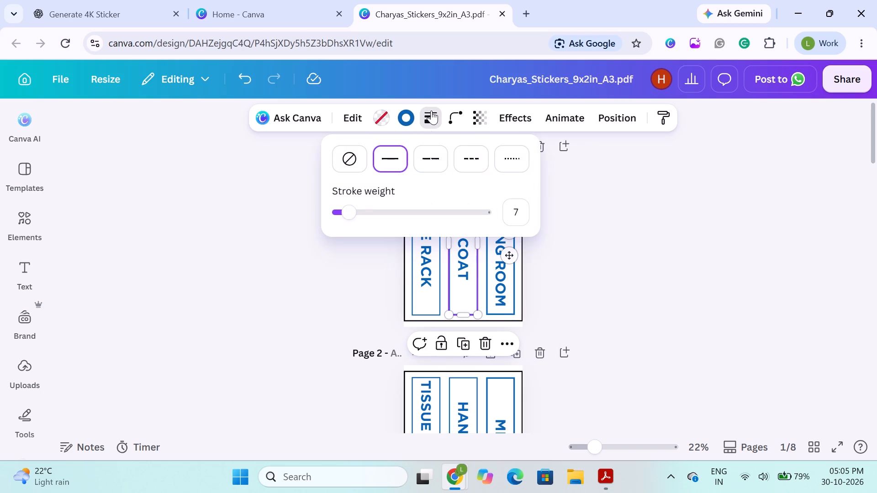
left_click(333, 247)
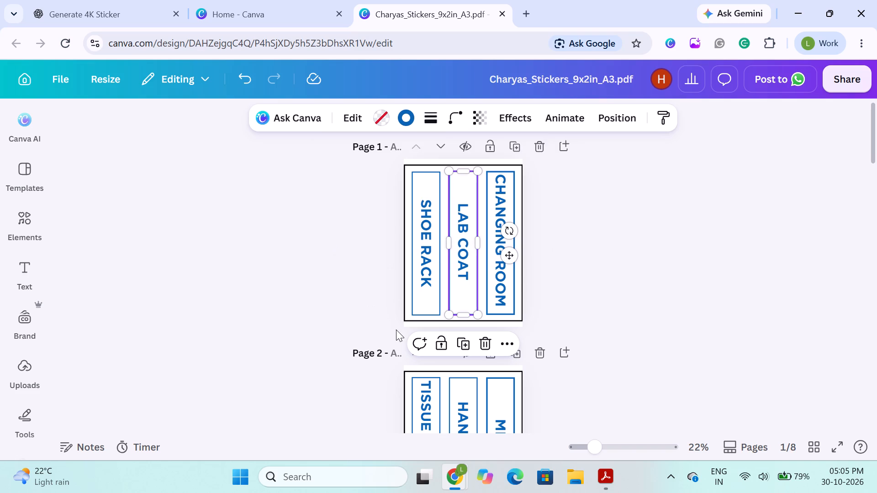
left_click(509, 314)
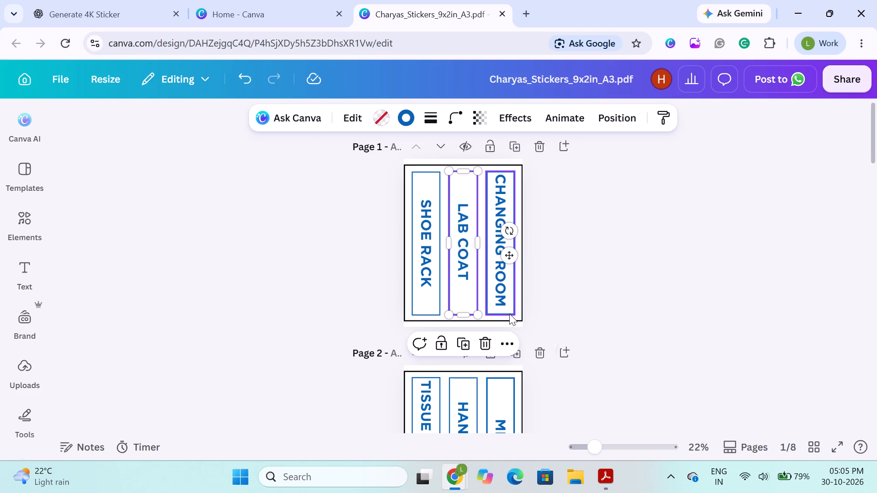
left_click(426, 113)
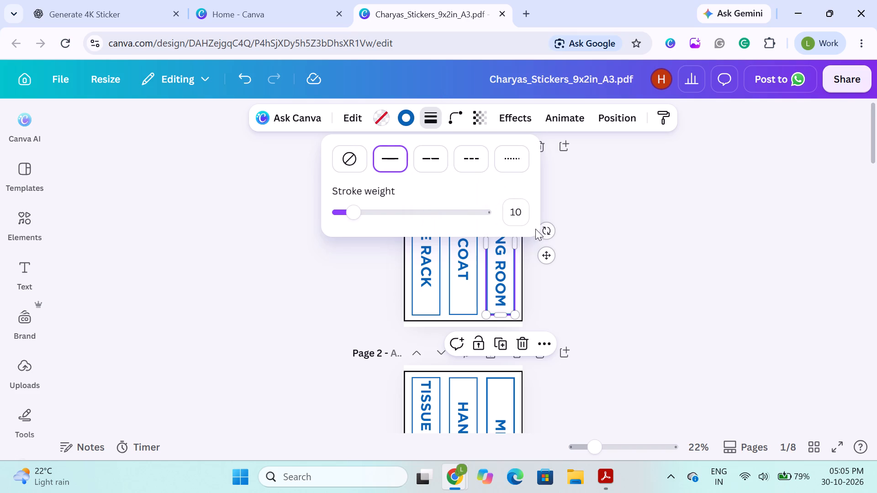
left_click(365, 321)
left_click(316, 261)
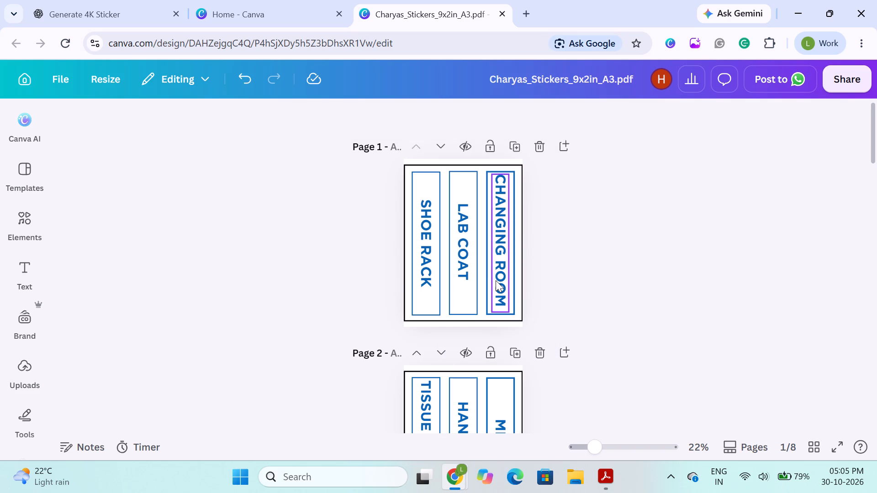
Copy the CHANGING ROOM frame's stroke weight and set the LAB COAT frame on page 1 to the same weight, 10.
left_click(488, 281)
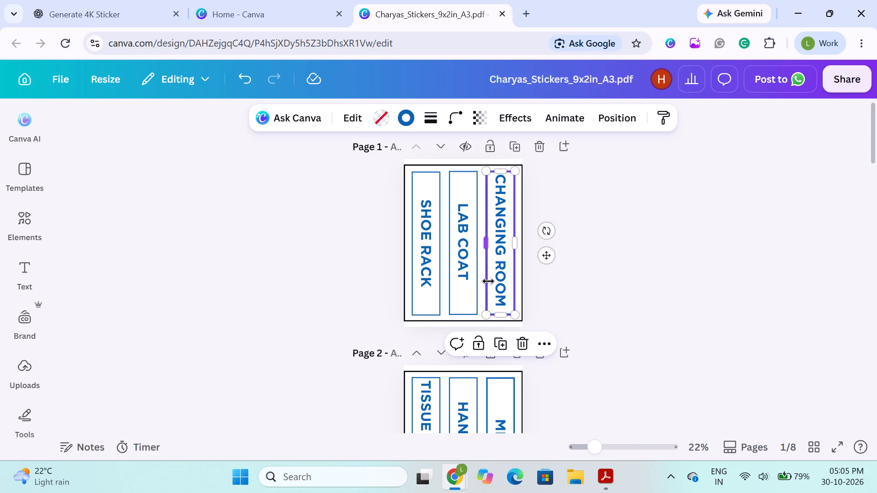
left_click(429, 117)
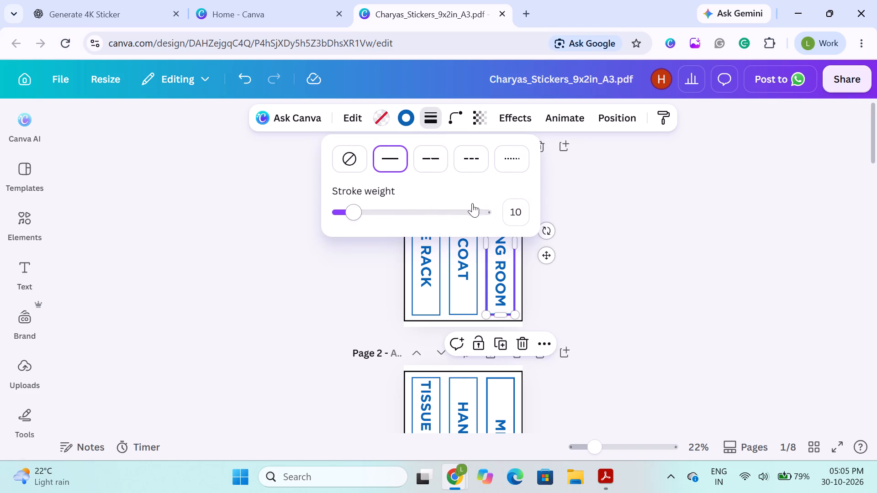
left_click(512, 208)
key("ctrl+c")
left_click(451, 299)
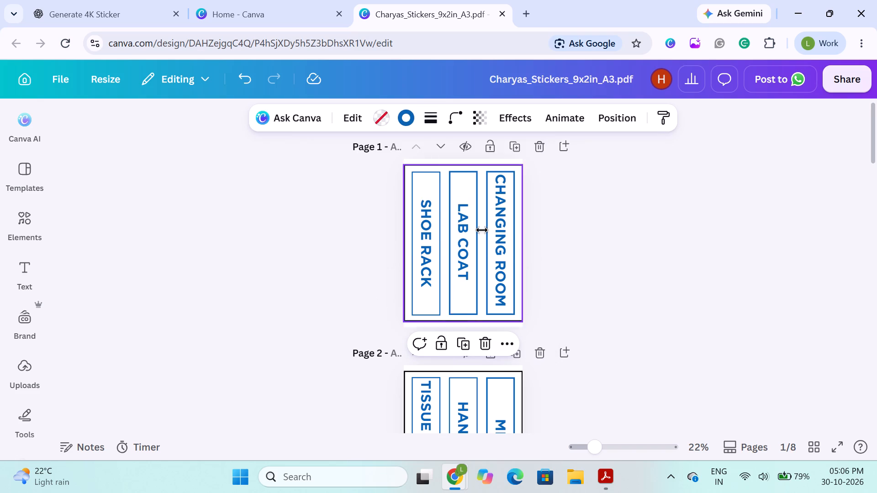
left_click(430, 115)
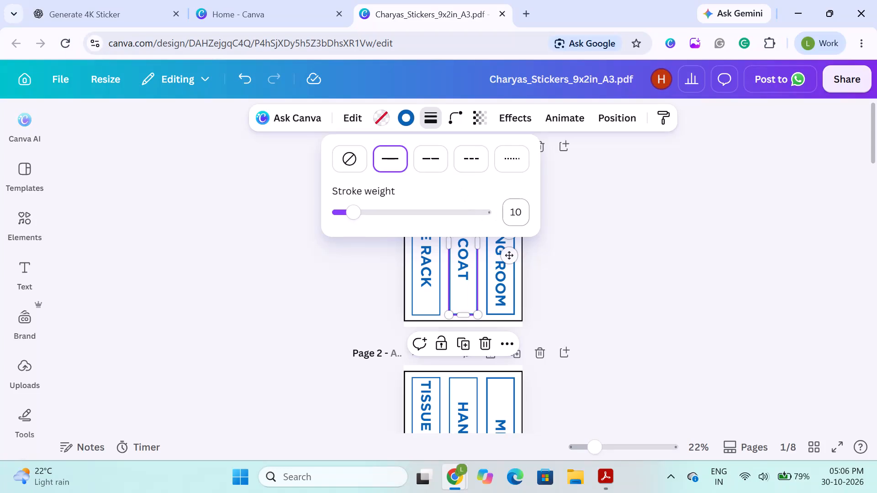
left_click(516, 210)
key("ctrl+v")
left_click(321, 287)
left_click(321, 287)
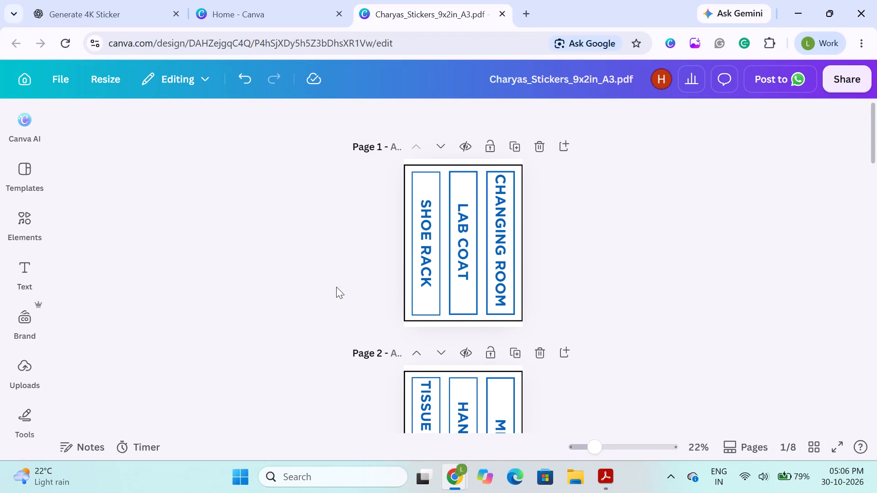
Set the stroke weight of the SHOE RACK frame on page 1 to 10.
left_click(420, 291)
left_click(425, 121)
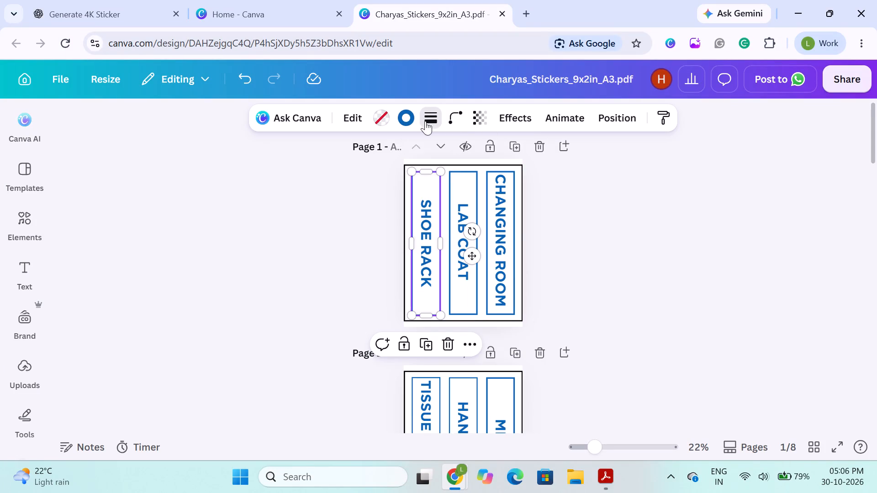
left_click(512, 215)
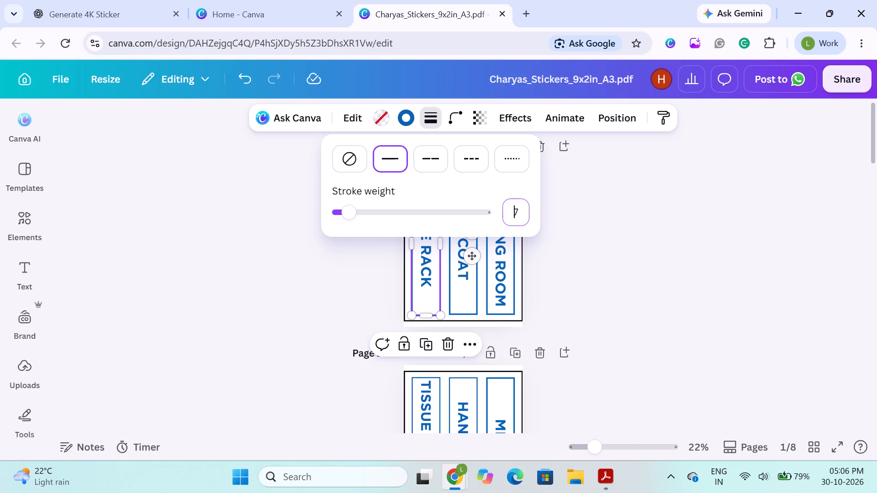
key("ctrl+v")
left_click(314, 336)
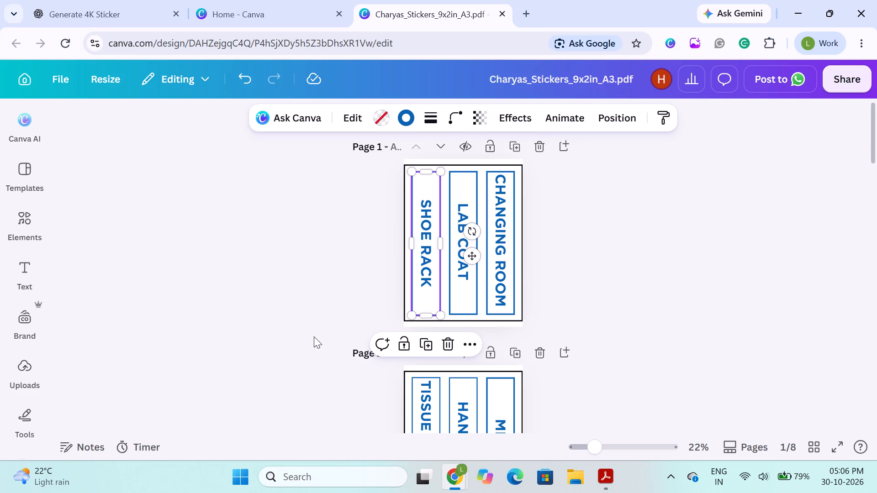
left_click(314, 336)
left_click(430, 297)
left_click(427, 111)
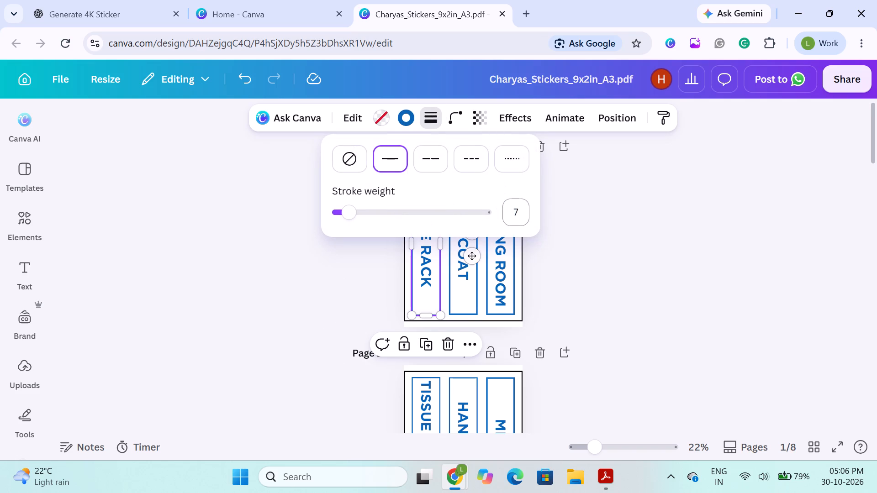
left_click(518, 211)
key("ctrl+v")
key("Return")
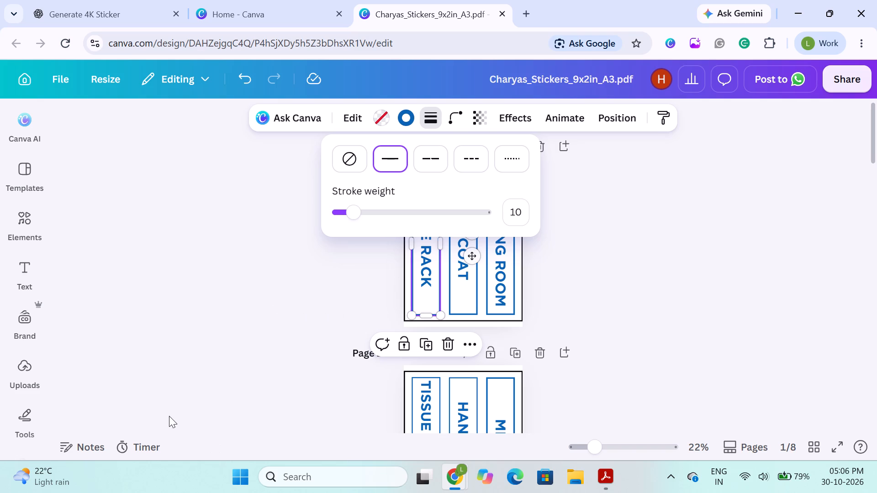
left_click(228, 369)
Set the stroke weight of the TISSUE DISPENSER frame on page 2 to 10.
scroll(228, 369, "down", 1)
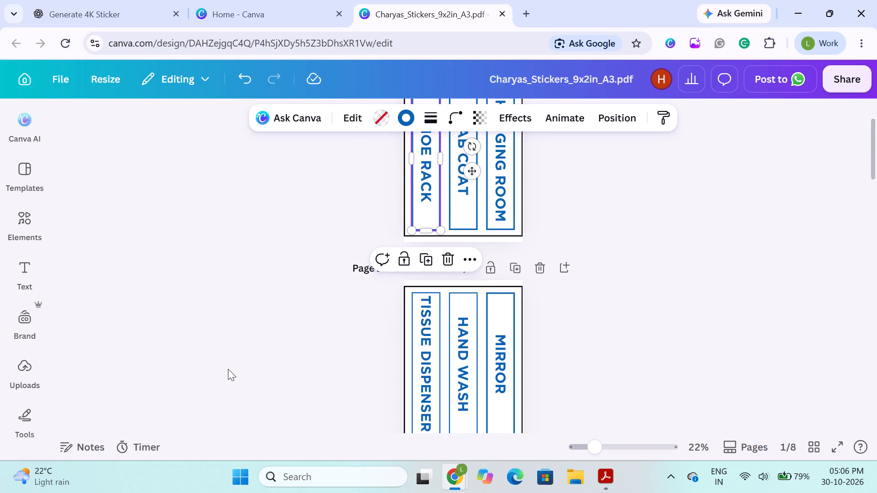
left_click(374, 326)
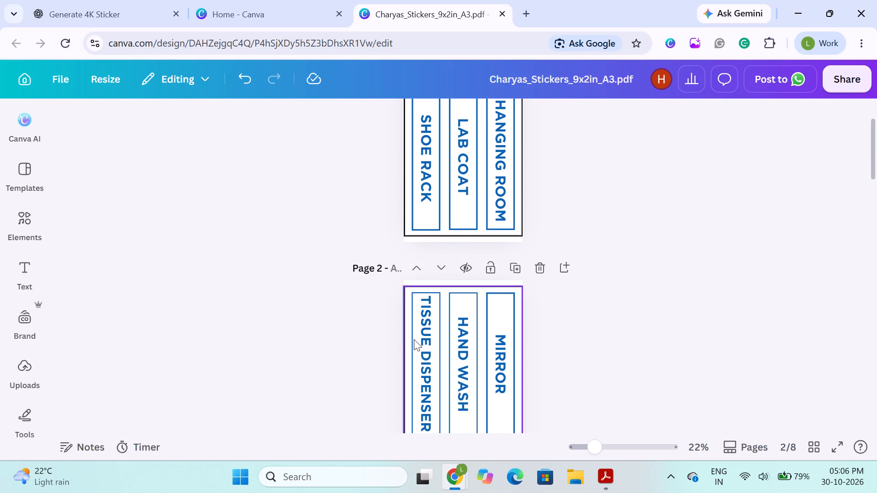
left_click(436, 350)
left_click(432, 127)
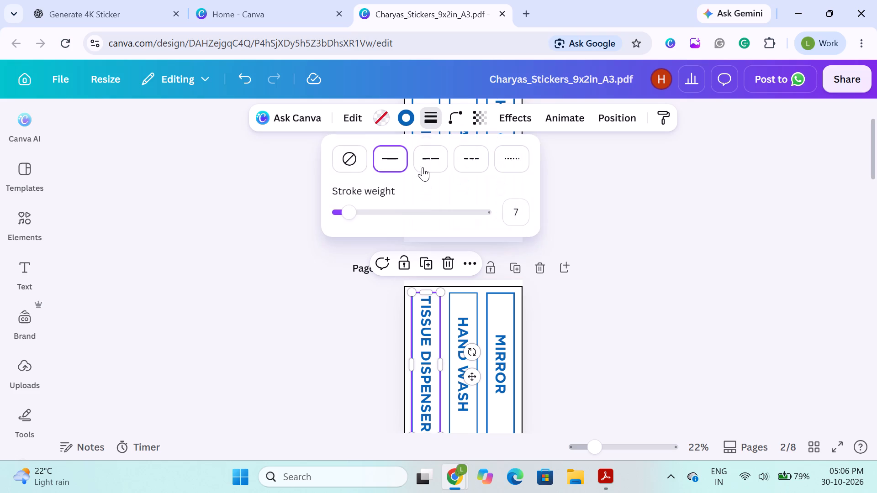
left_click(519, 211)
key("1")
key("0")
key("Return")
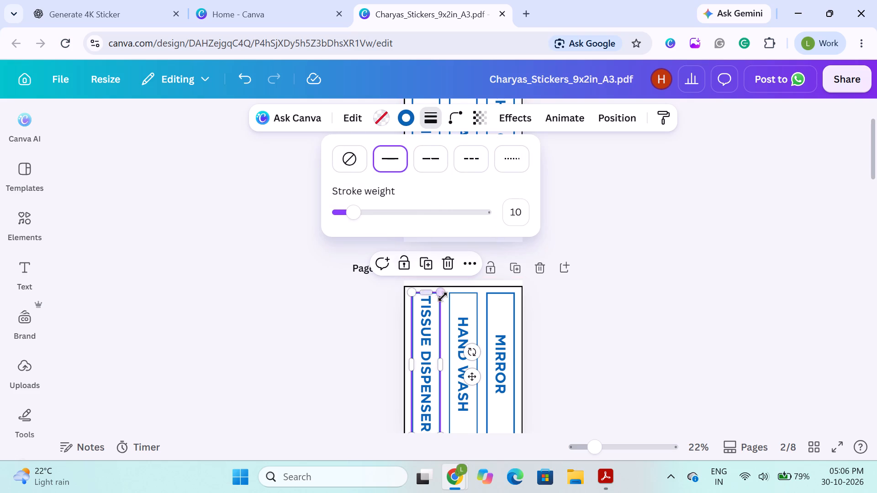
Set the stroke weight of the HAND WASH frame on page 2 to 10.
left_click(458, 308)
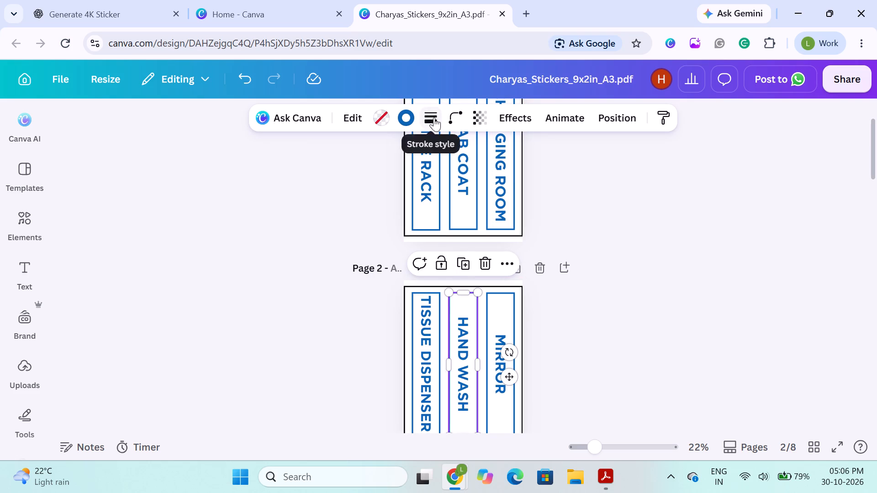
left_click(434, 117)
left_click(517, 220)
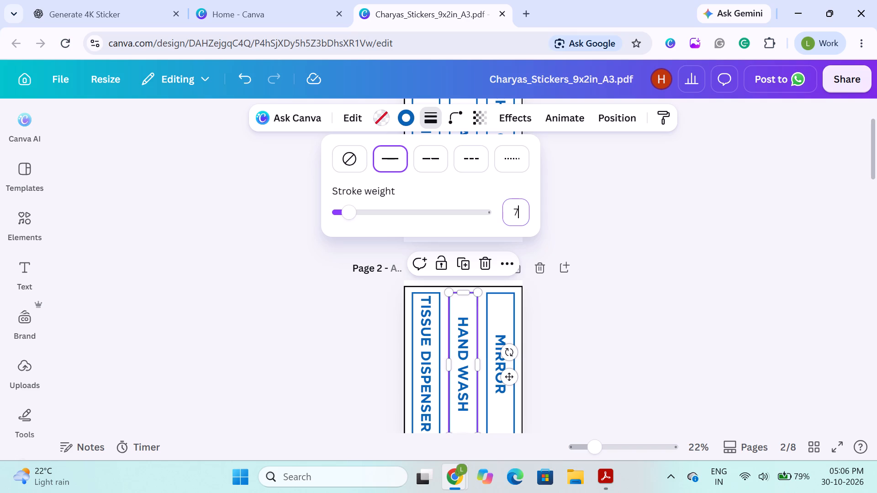
key("ctrl+v")
key("Return")
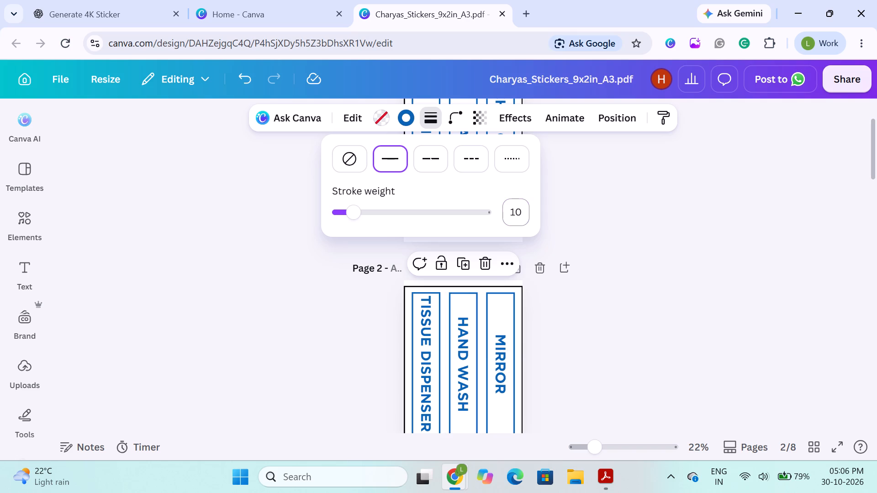
left_click(497, 316)
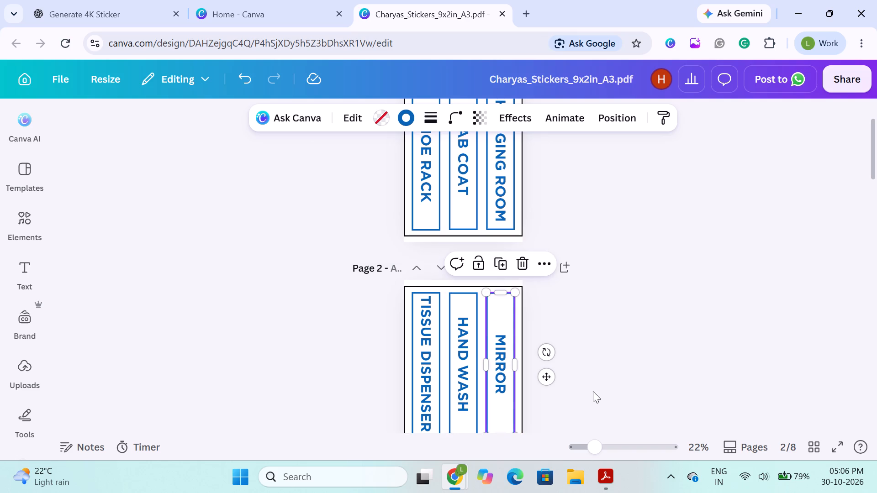
left_click(597, 387)
Set the stroke weight of the FLY CATCHER frame on page 3 to 10.
scroll(597, 387, "down", 4)
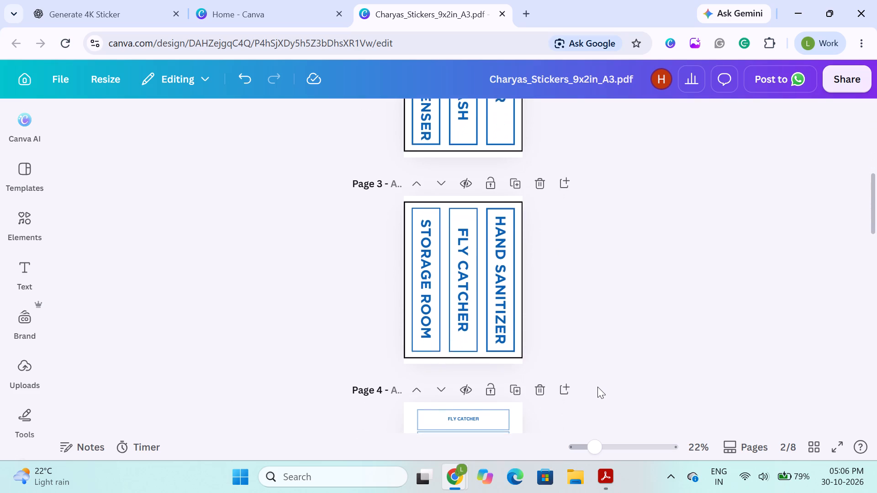
left_click(471, 332)
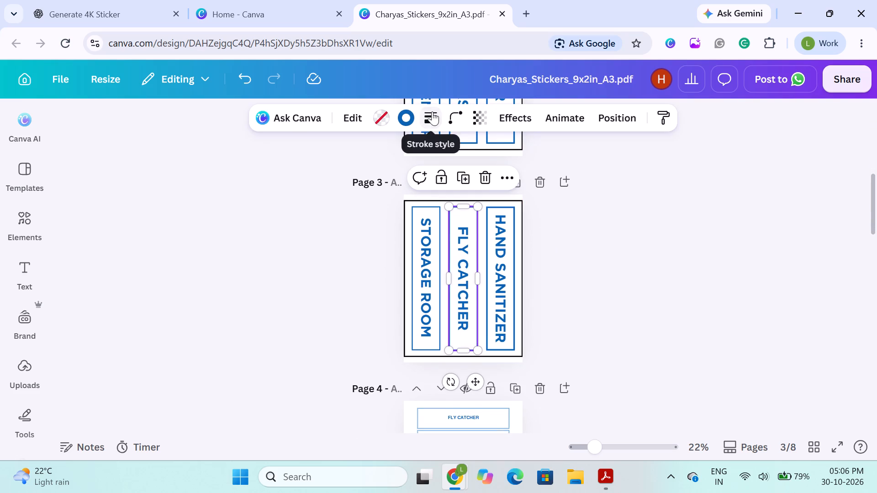
left_click(432, 111)
left_click(513, 220)
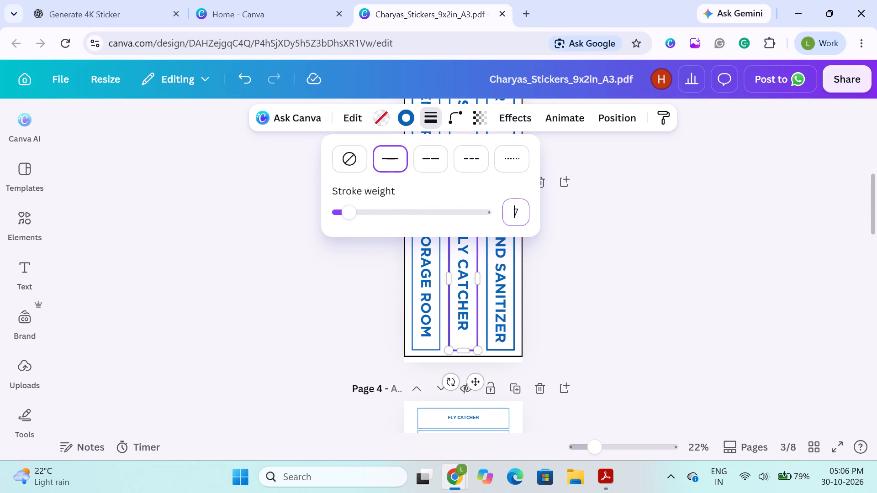
key("ctrl+v")
key("Return")
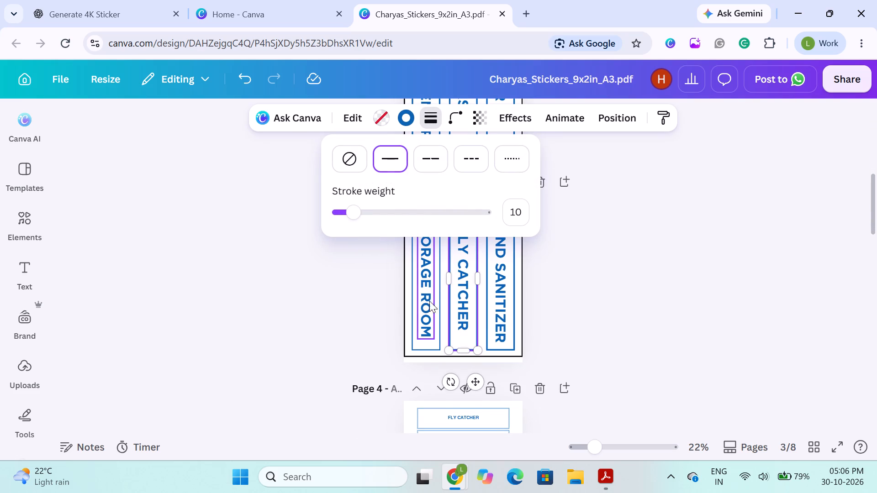
left_click(435, 301)
left_click(353, 307)
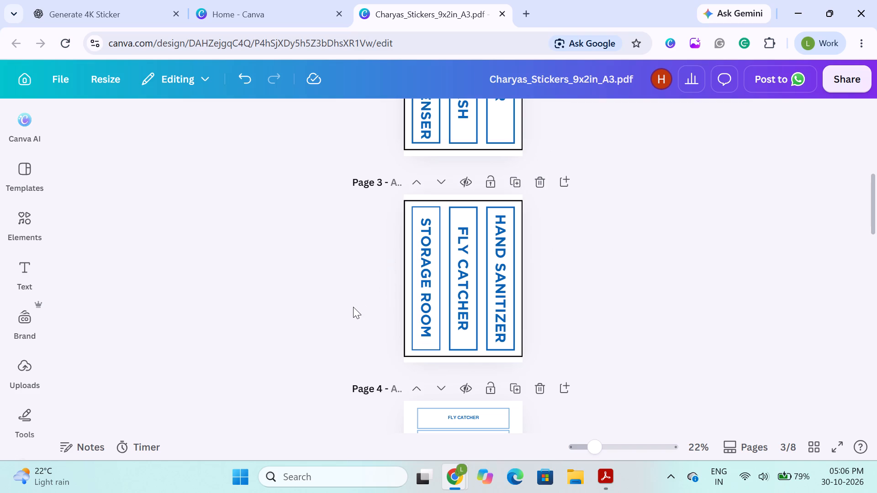
Set the stroke weight of the STORAGE ROOM frame on page 3 to 10.
left_click(420, 348)
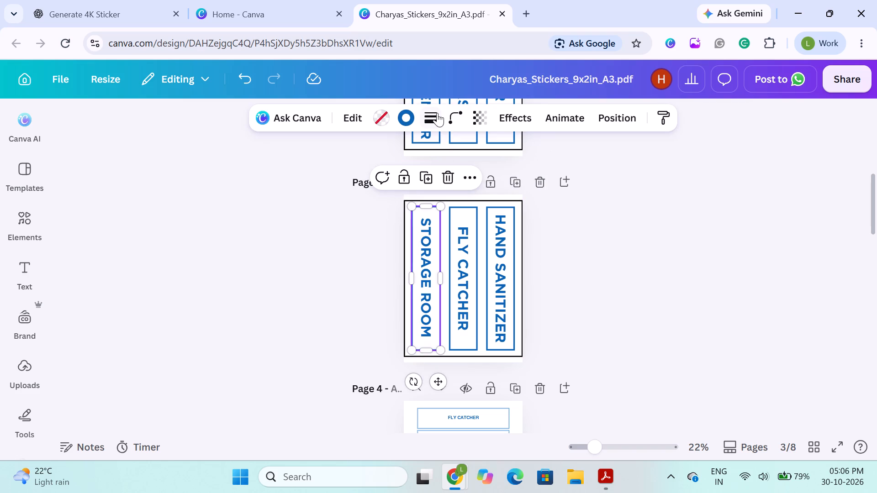
left_click(437, 112)
left_click(521, 210)
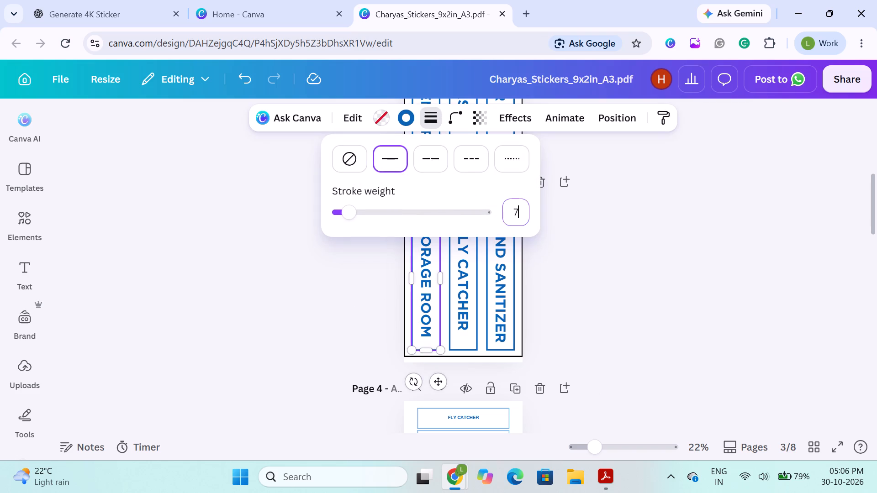
key("ctrl+v")
key("Return")
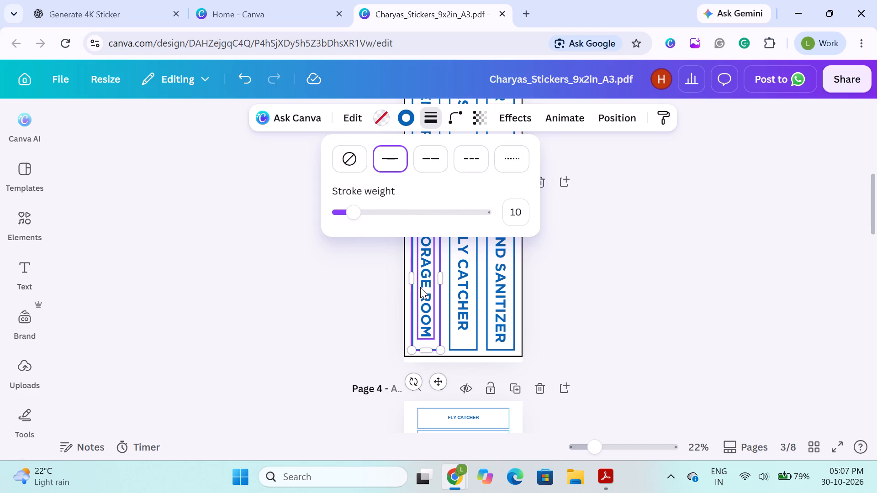
left_click(347, 279)
left_click(347, 279)
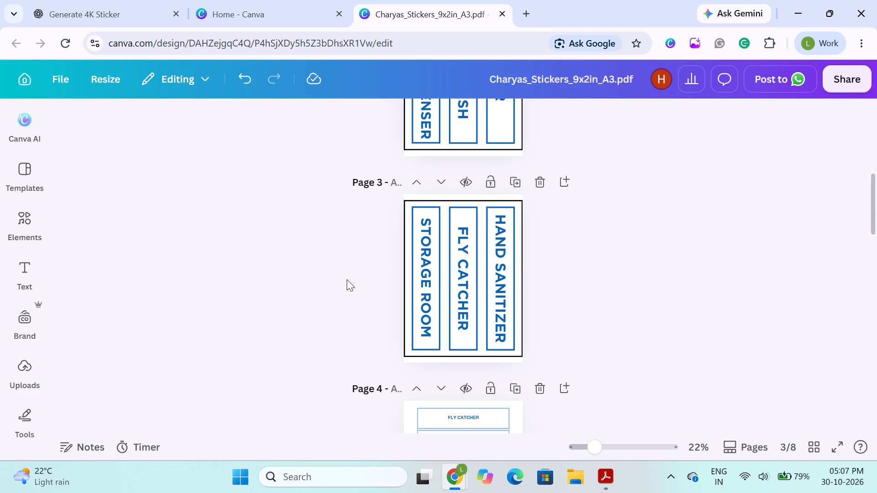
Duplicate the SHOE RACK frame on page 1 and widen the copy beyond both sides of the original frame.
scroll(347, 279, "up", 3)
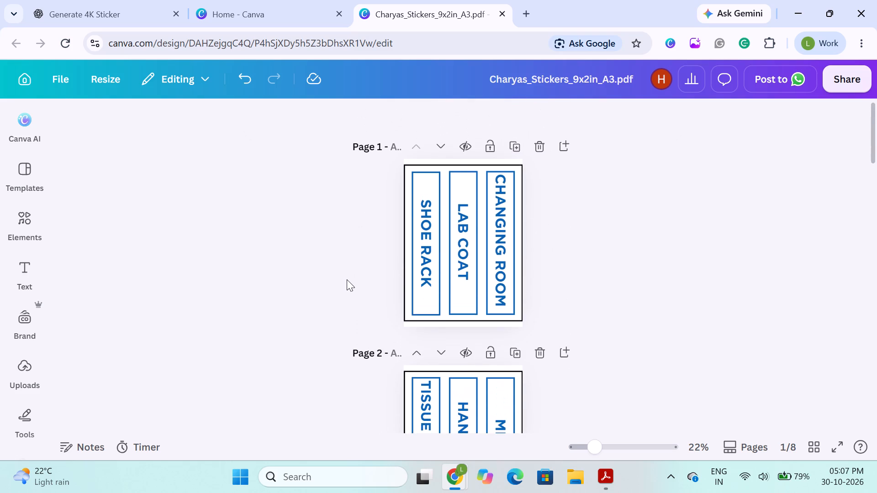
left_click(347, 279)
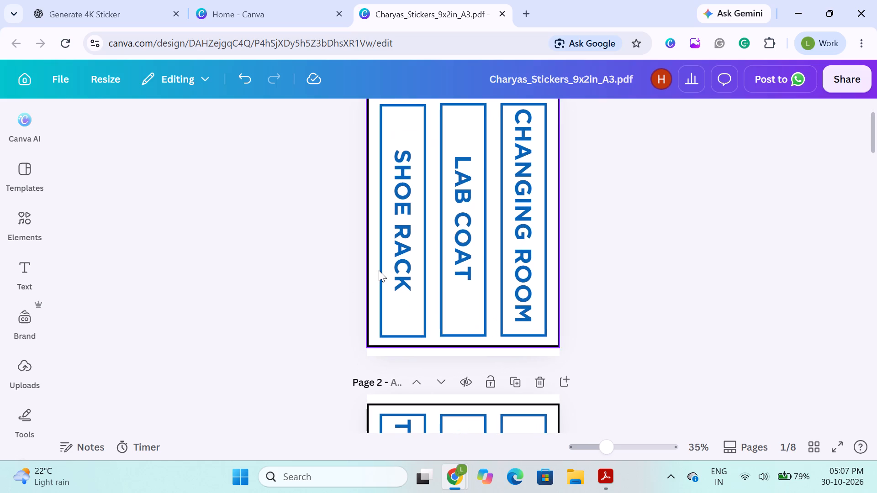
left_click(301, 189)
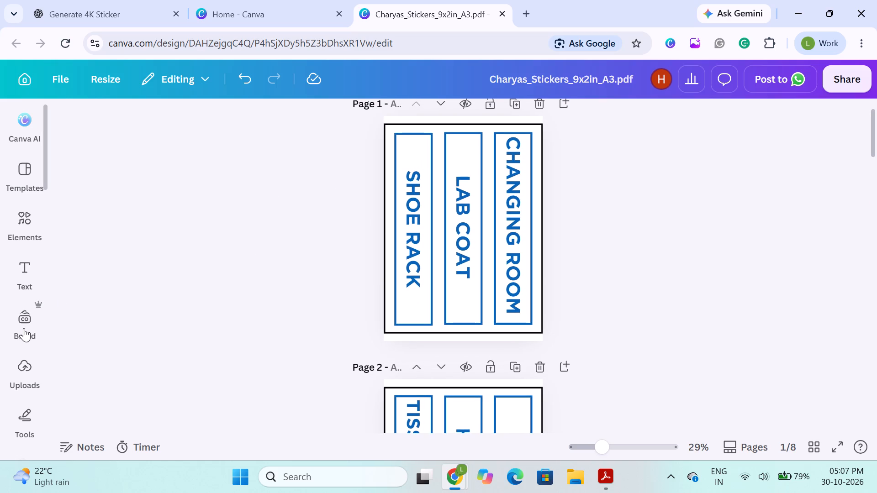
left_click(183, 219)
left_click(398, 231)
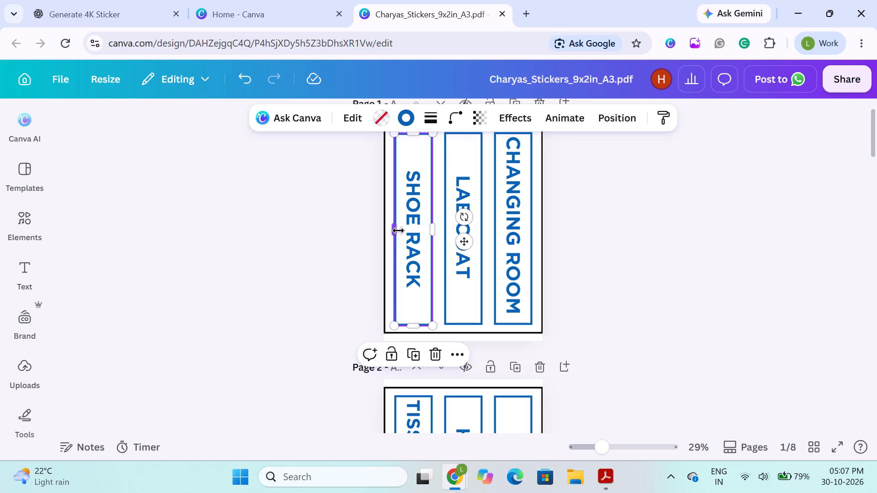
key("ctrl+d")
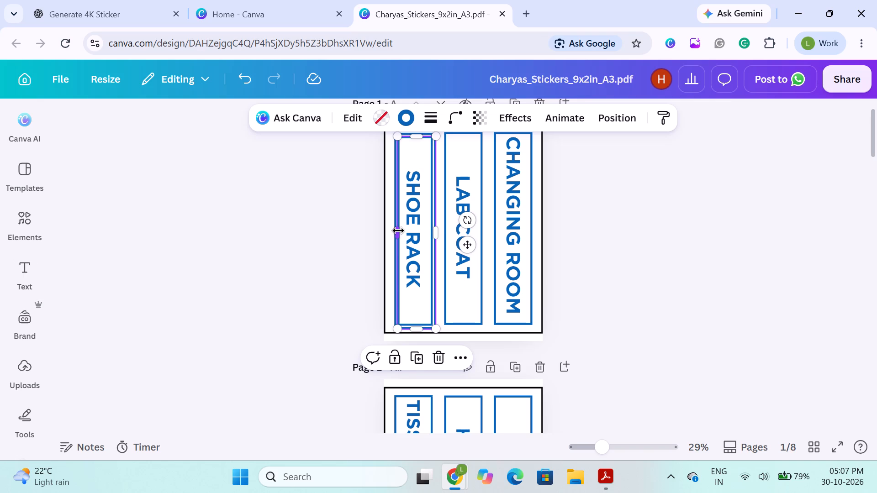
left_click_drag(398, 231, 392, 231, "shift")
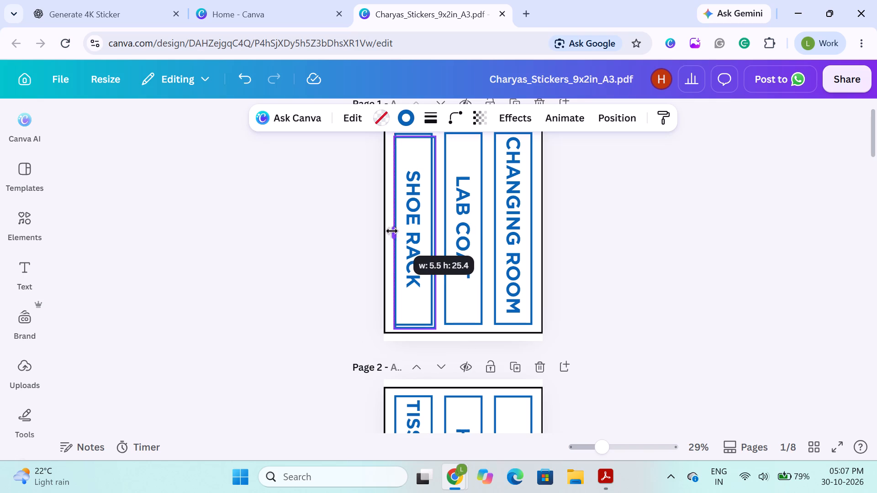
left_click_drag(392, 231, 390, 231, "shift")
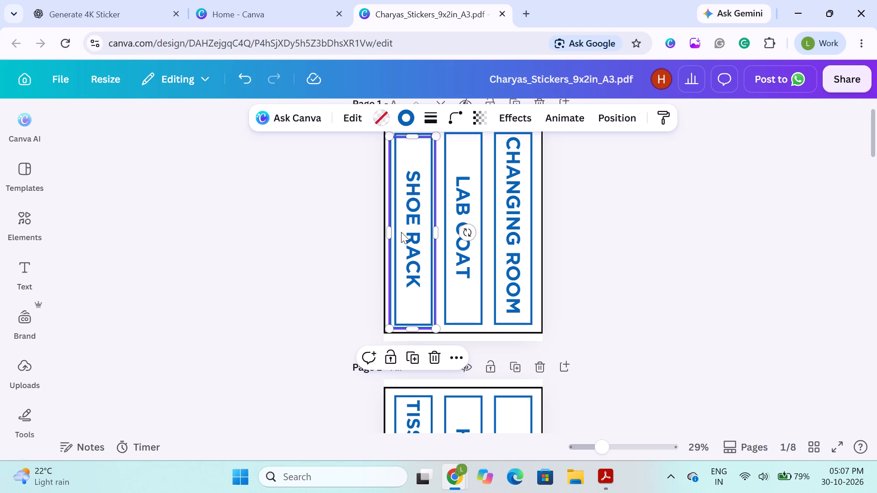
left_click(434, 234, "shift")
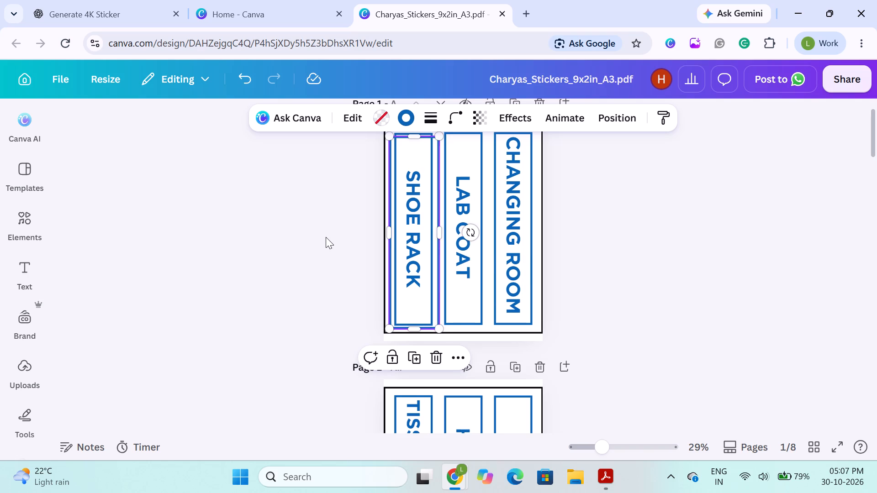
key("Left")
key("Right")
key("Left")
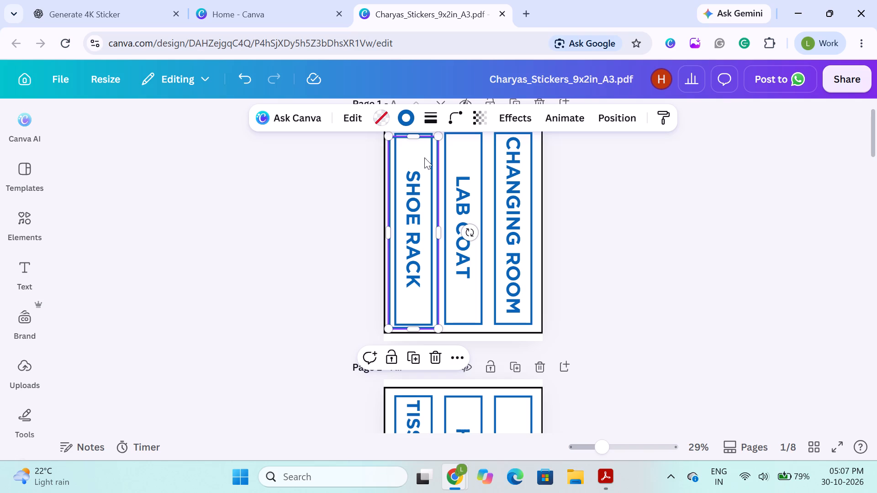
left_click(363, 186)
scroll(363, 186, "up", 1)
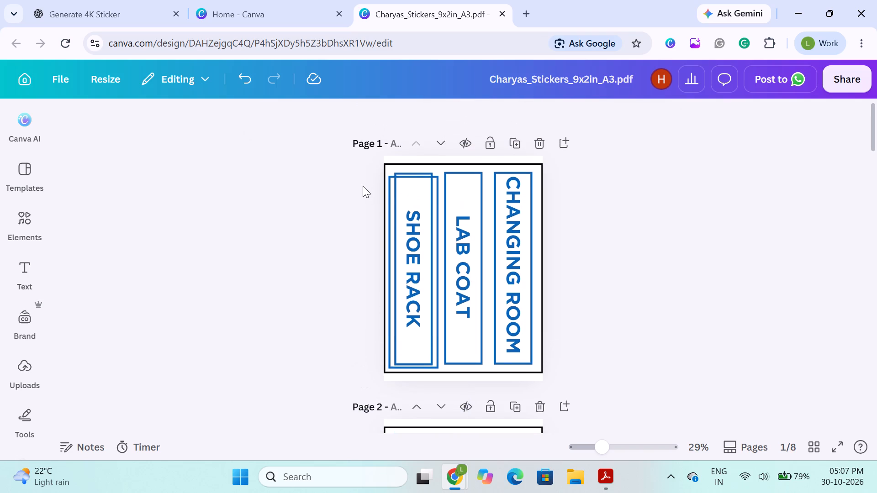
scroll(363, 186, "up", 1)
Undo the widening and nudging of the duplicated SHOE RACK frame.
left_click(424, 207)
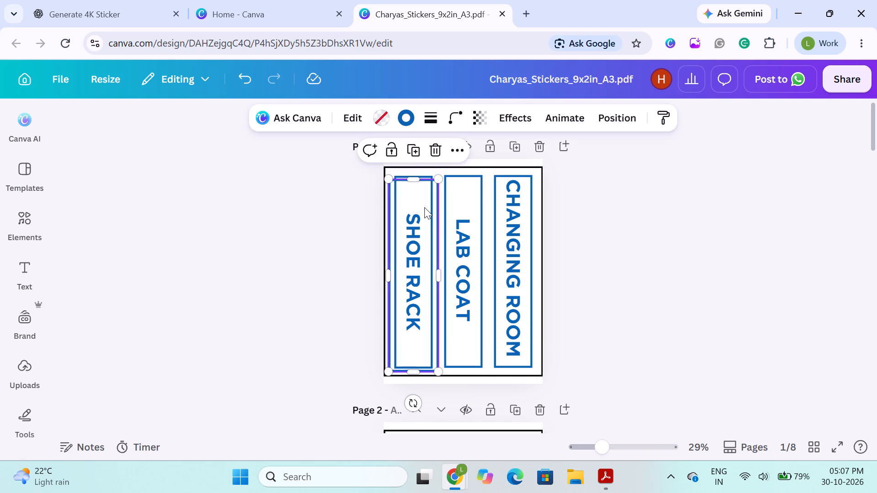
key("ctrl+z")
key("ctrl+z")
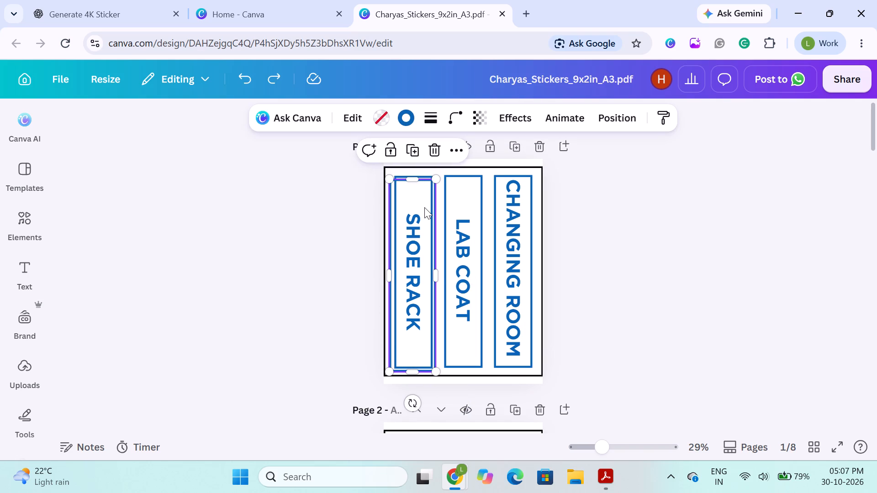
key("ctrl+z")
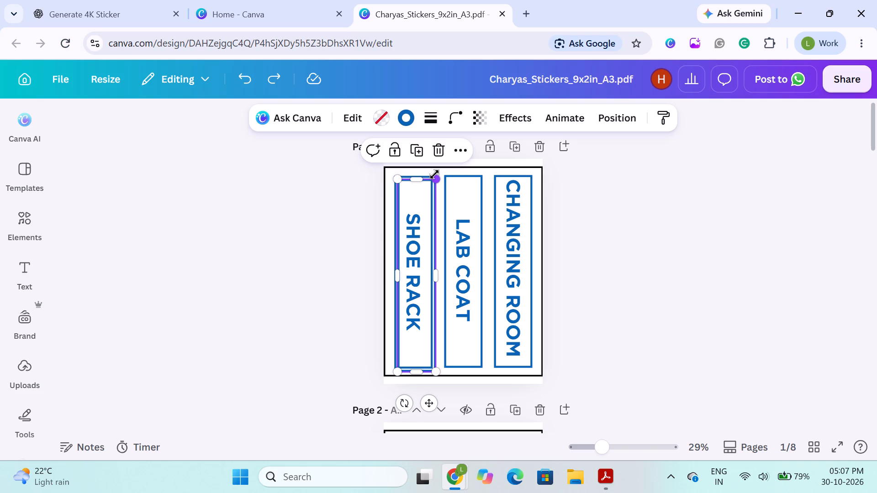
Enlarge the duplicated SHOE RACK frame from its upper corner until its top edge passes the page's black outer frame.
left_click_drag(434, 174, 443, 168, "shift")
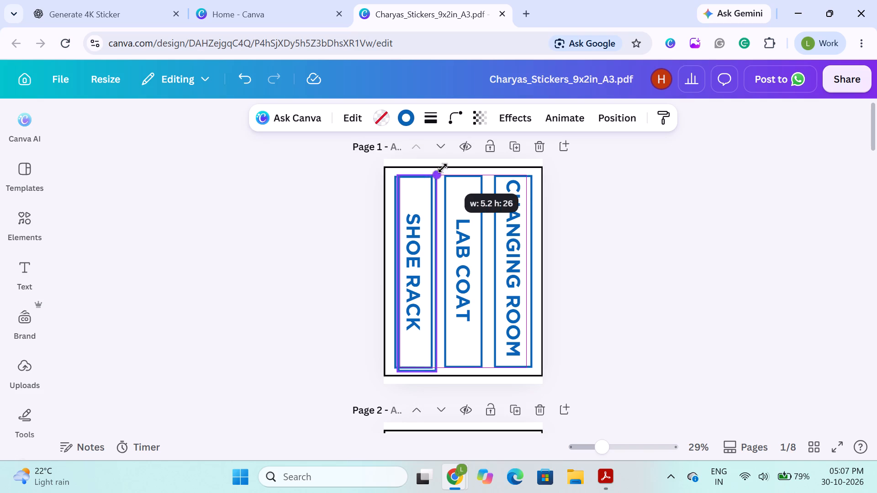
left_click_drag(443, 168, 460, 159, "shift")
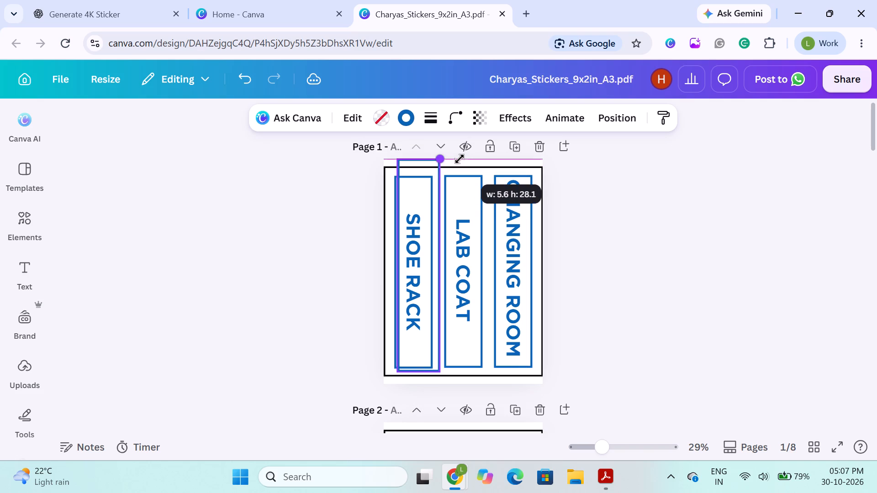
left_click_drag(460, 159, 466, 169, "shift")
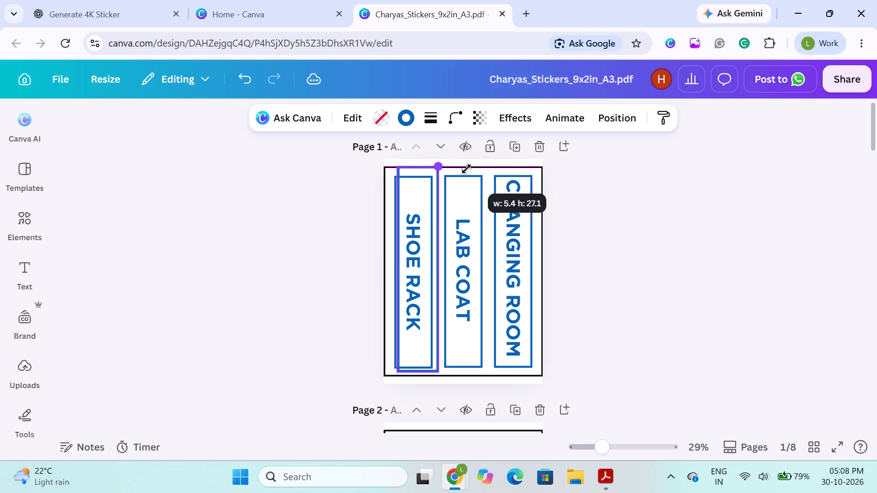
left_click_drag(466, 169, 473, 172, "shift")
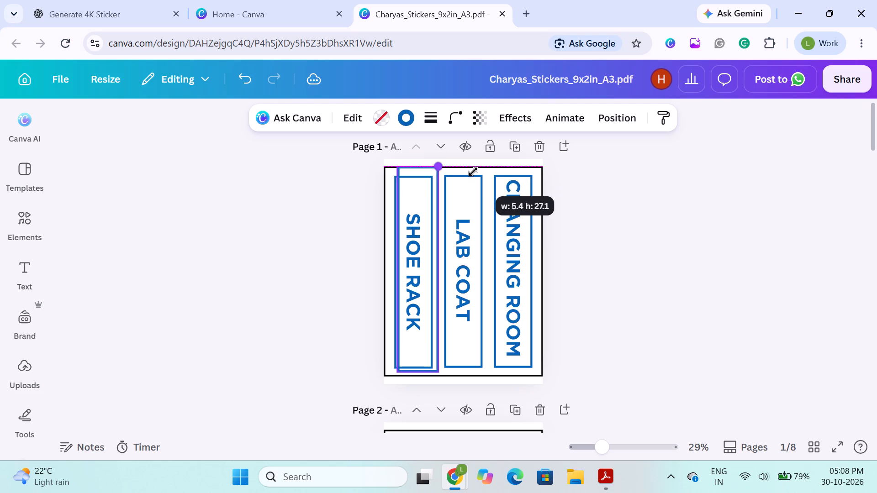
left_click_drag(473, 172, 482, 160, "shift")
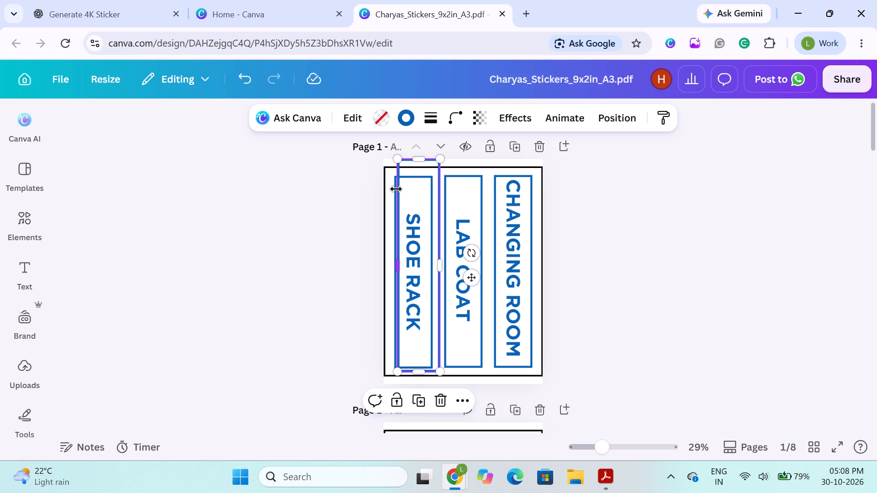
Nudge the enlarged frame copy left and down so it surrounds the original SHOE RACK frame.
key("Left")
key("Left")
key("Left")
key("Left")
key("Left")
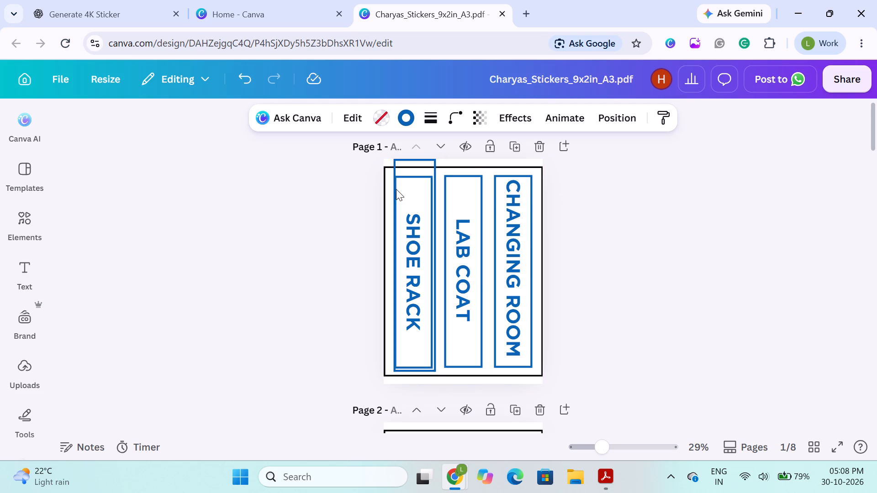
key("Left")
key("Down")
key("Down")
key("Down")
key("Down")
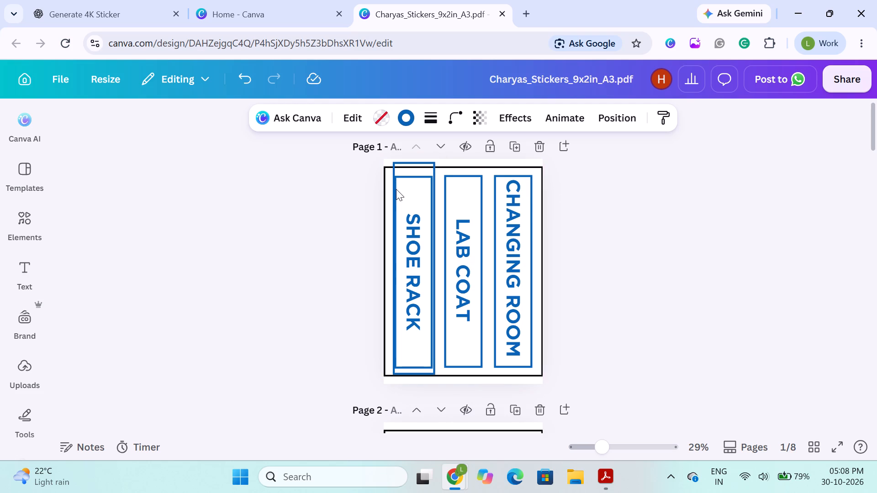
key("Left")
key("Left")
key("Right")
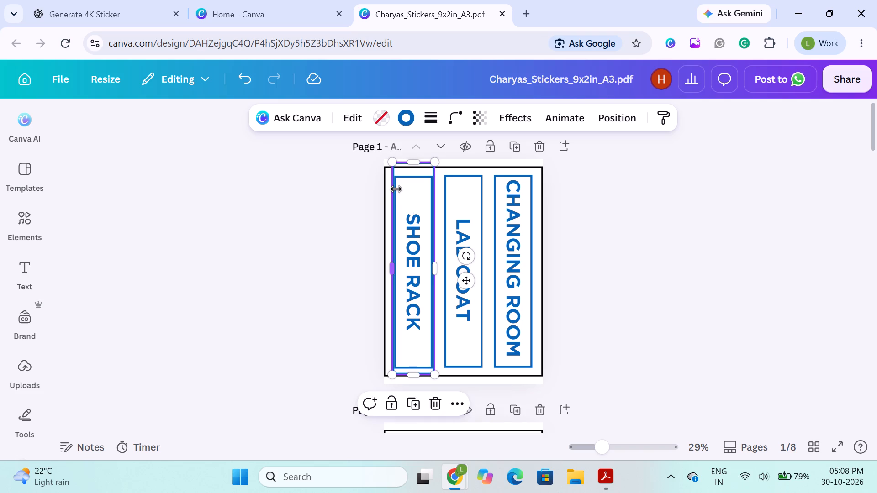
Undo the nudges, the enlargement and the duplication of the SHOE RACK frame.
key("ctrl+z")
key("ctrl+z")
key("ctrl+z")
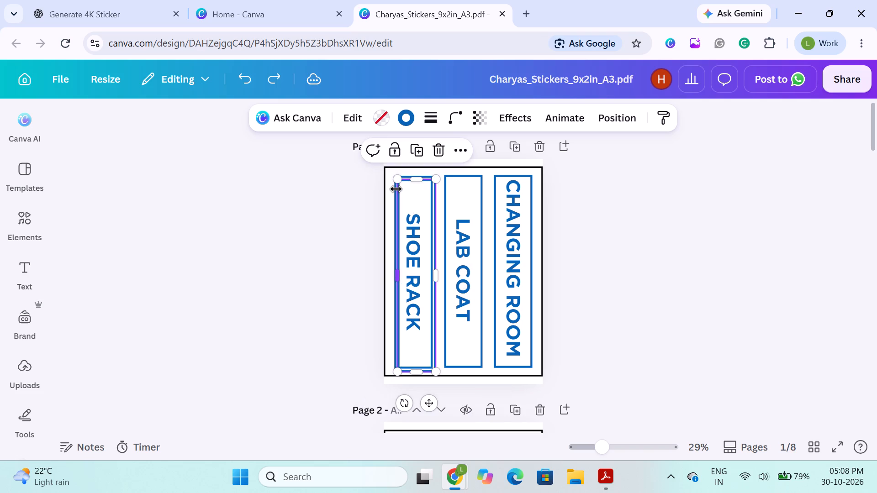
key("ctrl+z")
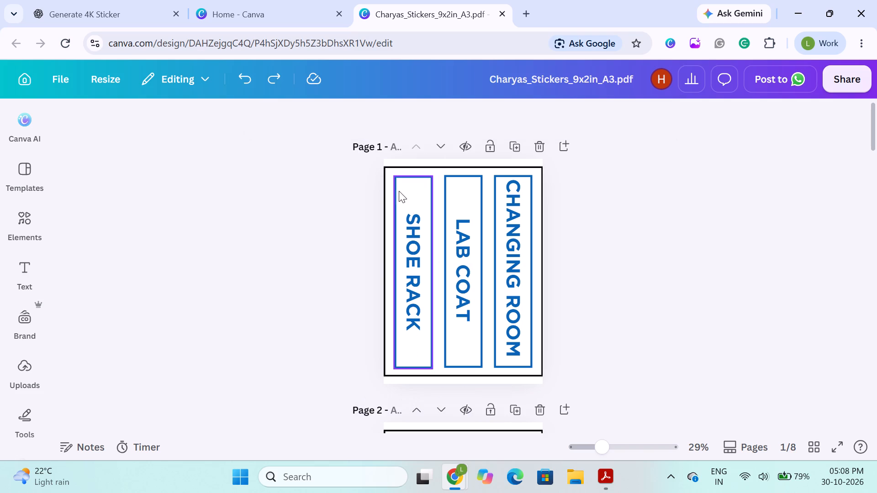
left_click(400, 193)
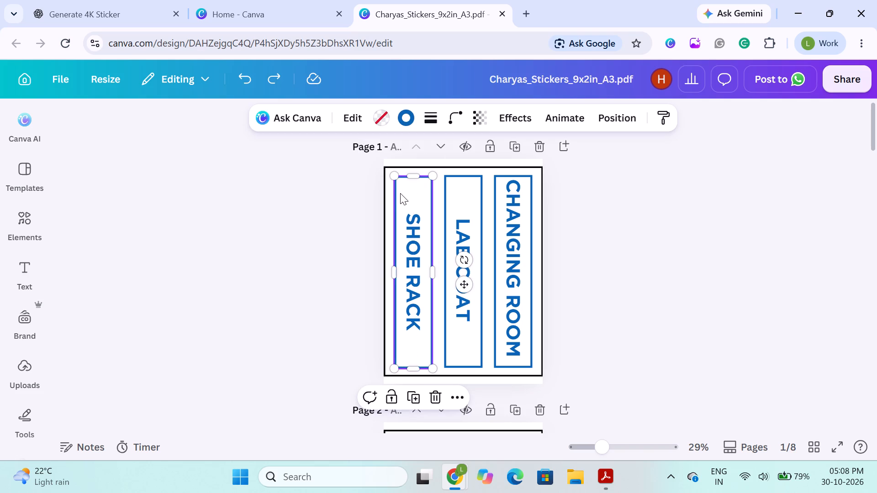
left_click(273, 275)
Duplicate the STORAGE ROOM frame on page 3 and enlarge the copy from its lower corner past the black outer frame.
scroll(273, 275, "down", 7)
scroll(273, 275, "up", 2)
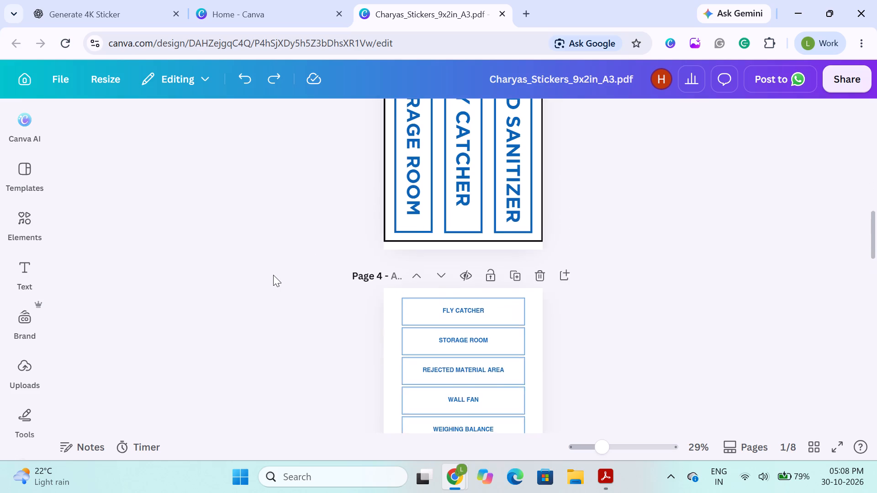
left_click(428, 236)
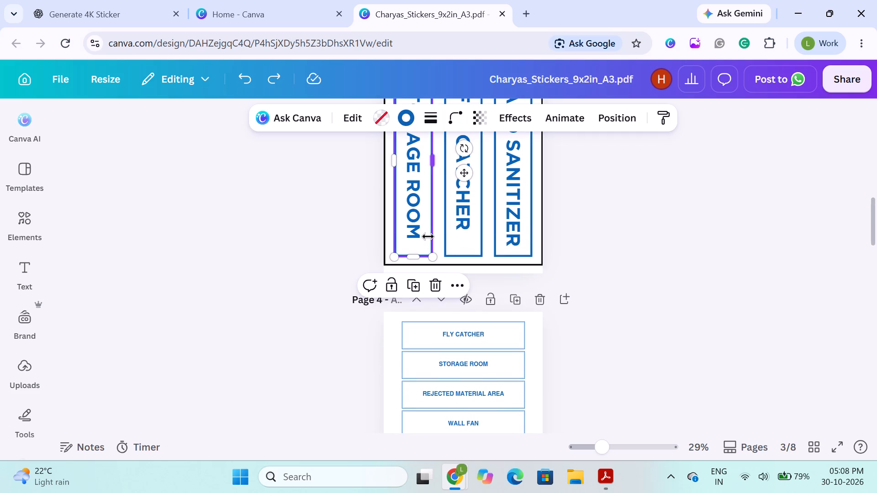
key("ctrl+d")
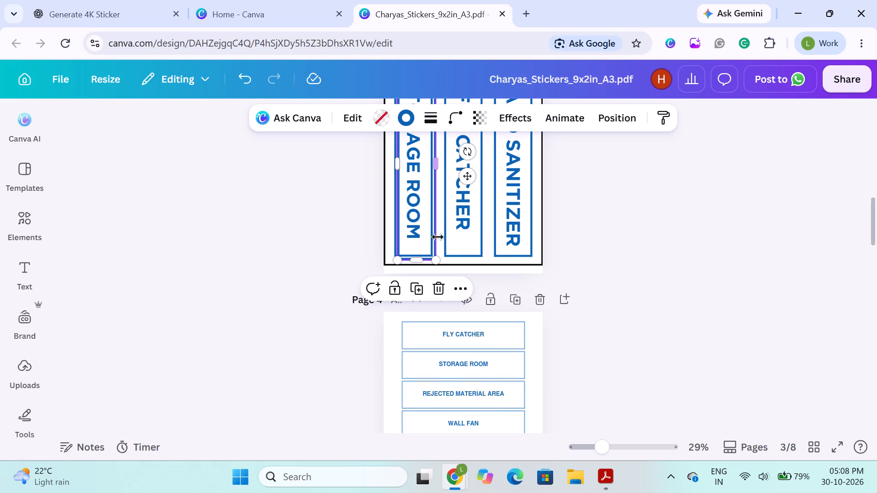
left_click_drag(436, 264, 452, 277)
scroll(452, 277, "up", 1)
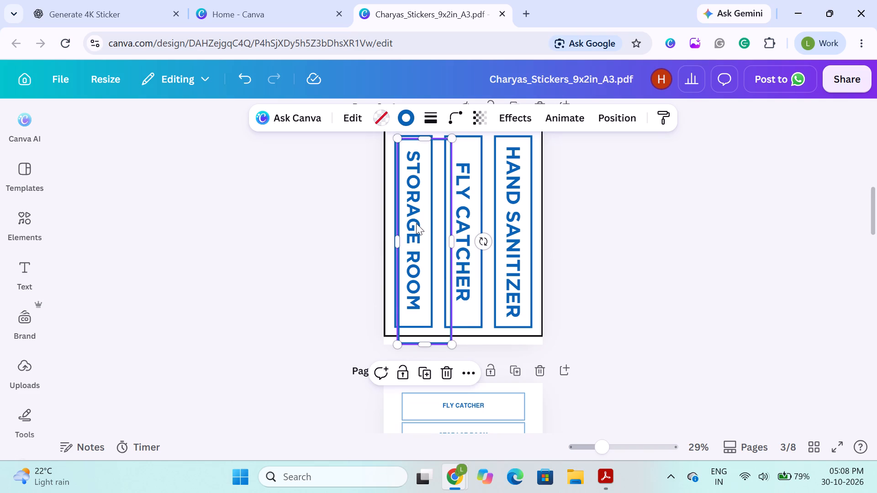
Send the enlarged STORAGE ROOM frame copy on page 3 backward by two layers.
left_click(337, 231)
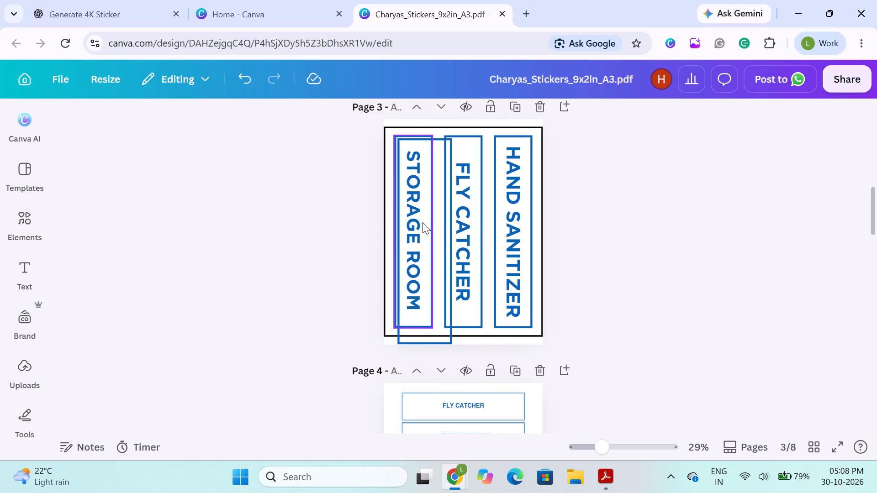
left_click(423, 222)
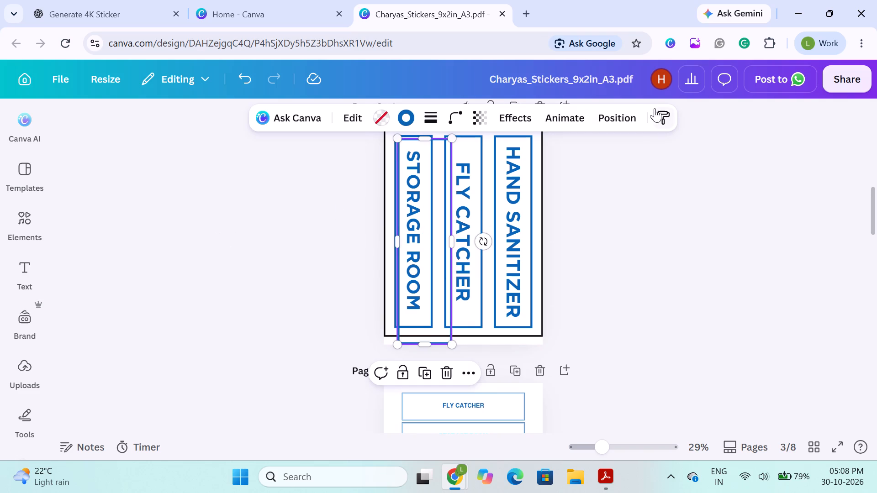
left_click(629, 112)
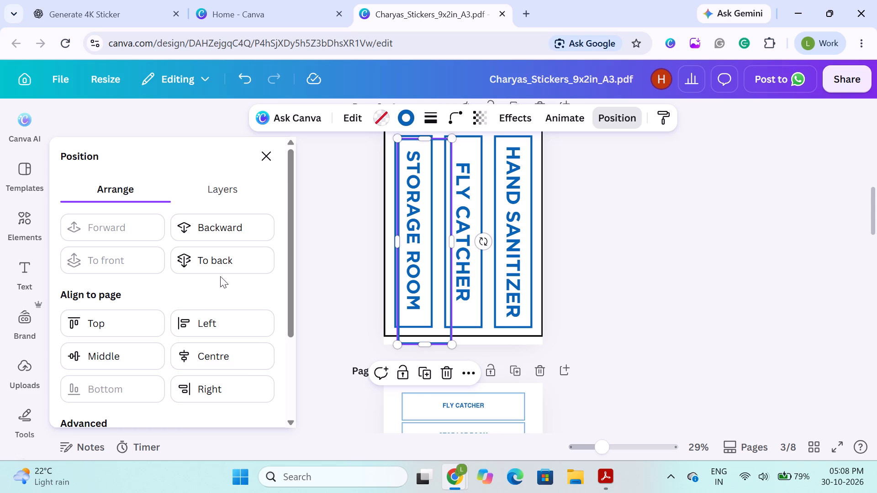
left_click(220, 230)
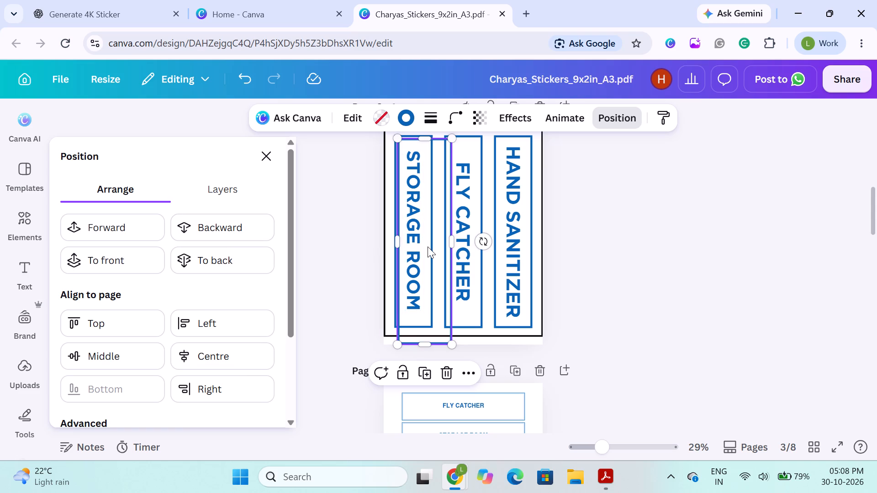
left_click(208, 235)
left_click(286, 251)
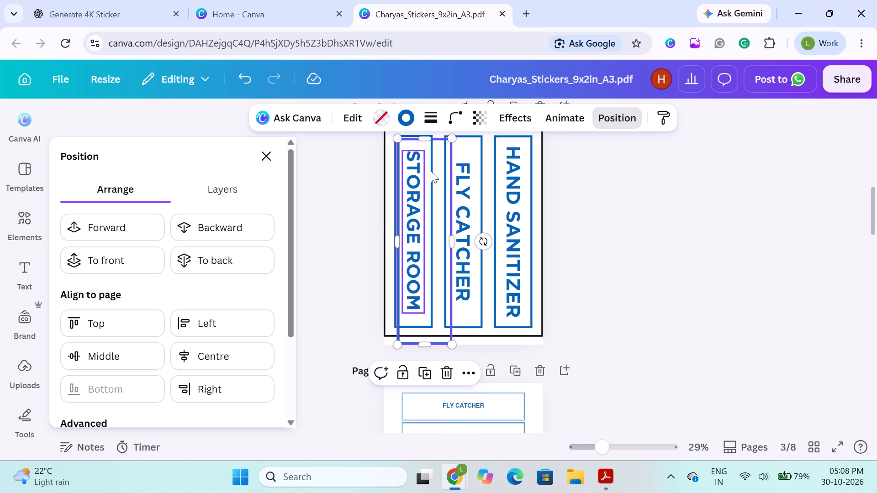
Send the enlarged STORAGE ROOM frame copy on page 3 backward by one more layer.
scroll(431, 171, "up", 1)
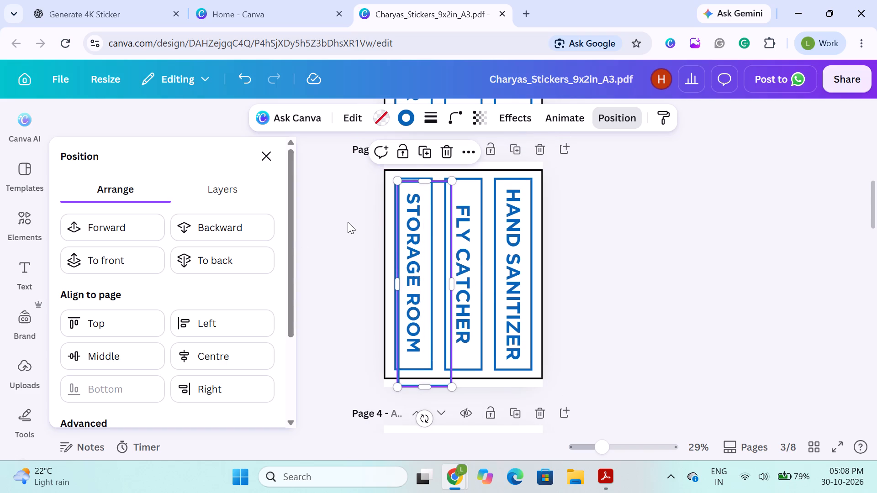
left_click(348, 222)
left_click(303, 254)
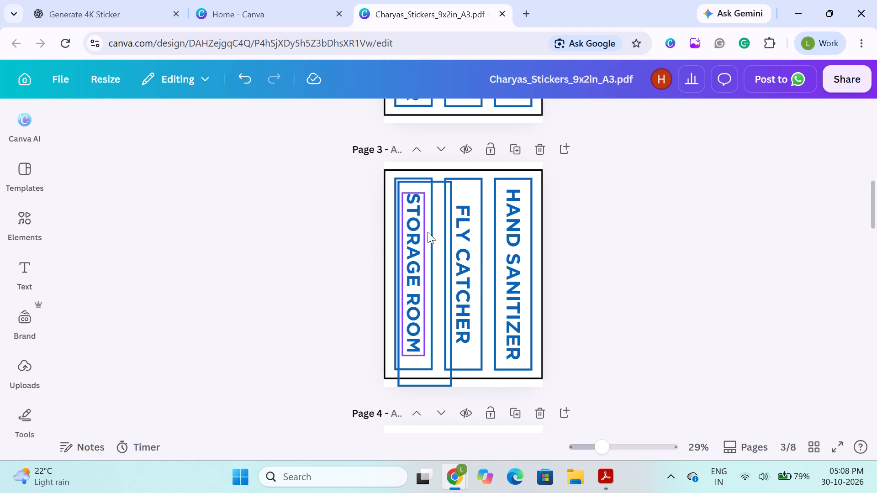
left_click(435, 229)
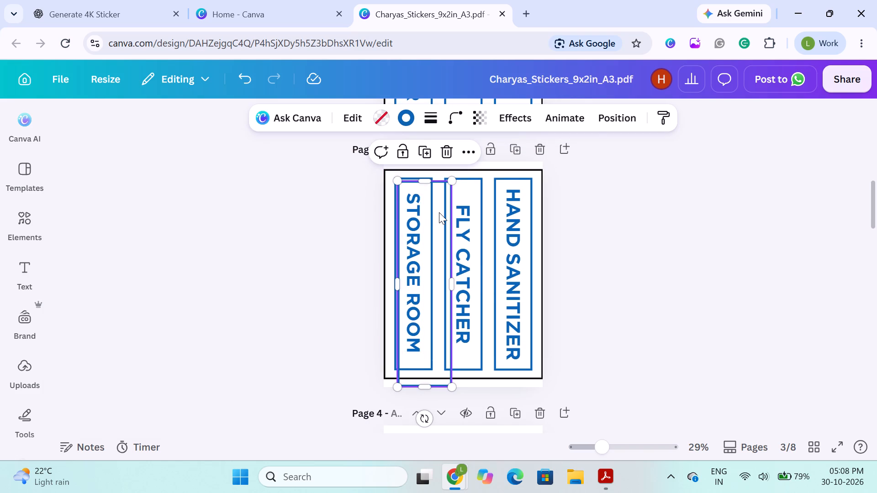
left_click(611, 118)
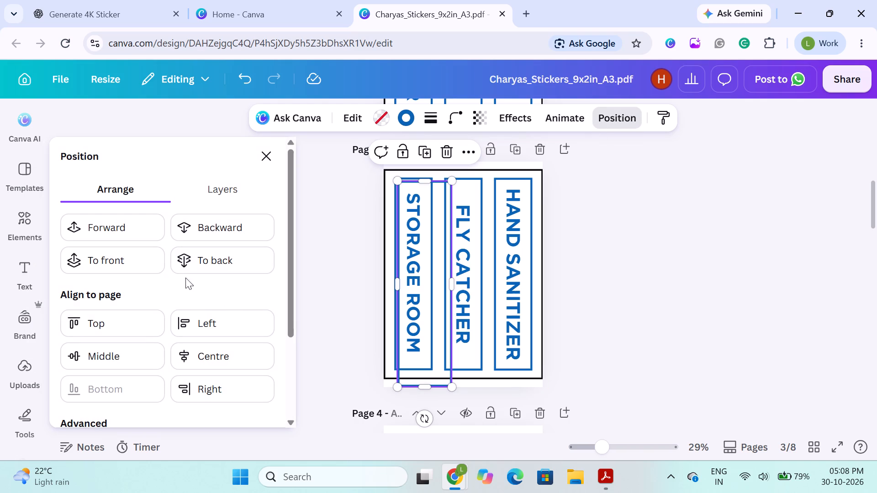
left_click(197, 223)
Align the original STORAGE ROOM frame and its enlarged copy to each other by centre and middle.
left_click(432, 228, "shift")
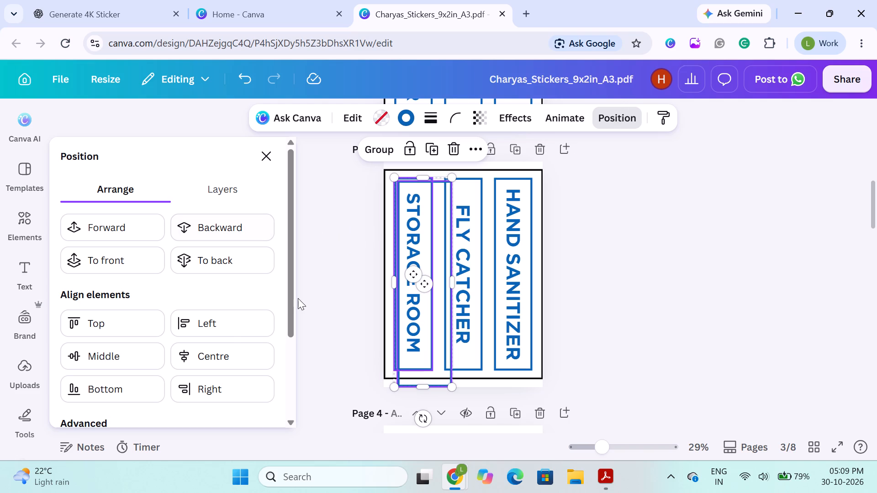
left_click(210, 366)
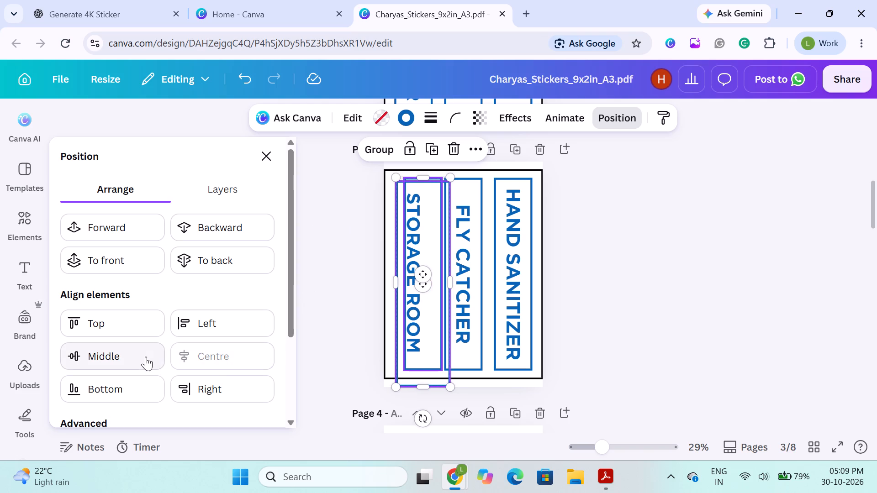
left_click(135, 358)
left_click(323, 293)
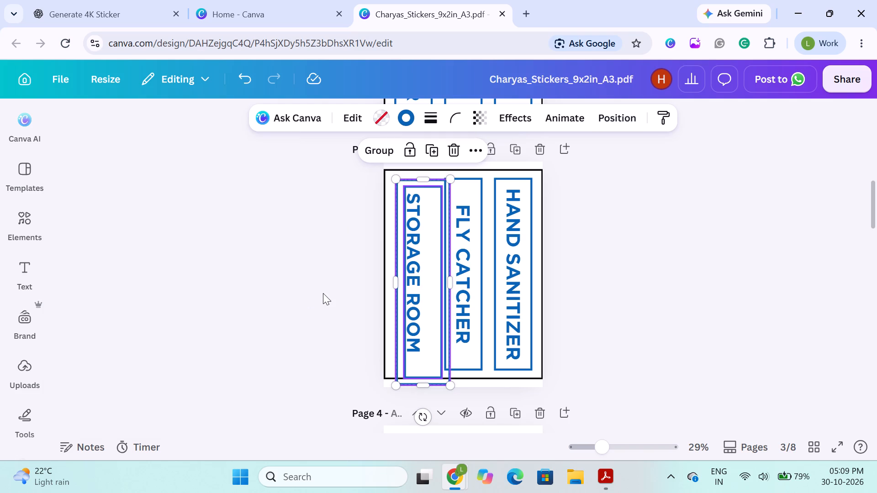
left_click(323, 293)
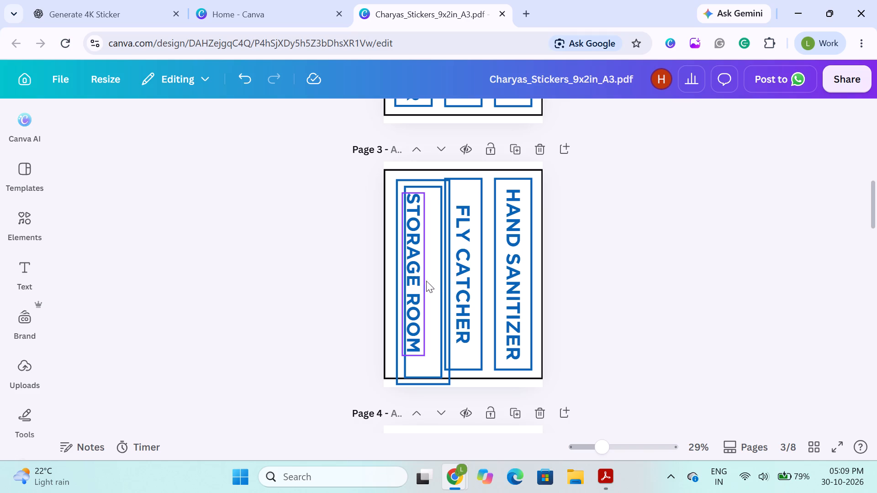
Align the STORAGE ROOM text with its inner frame on page 3 by centre and middle.
left_click(418, 278)
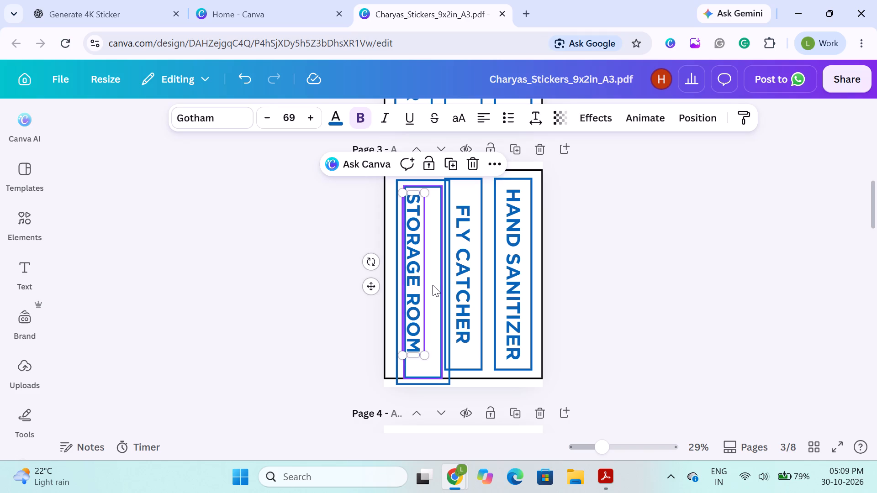
left_click(433, 285, "shift")
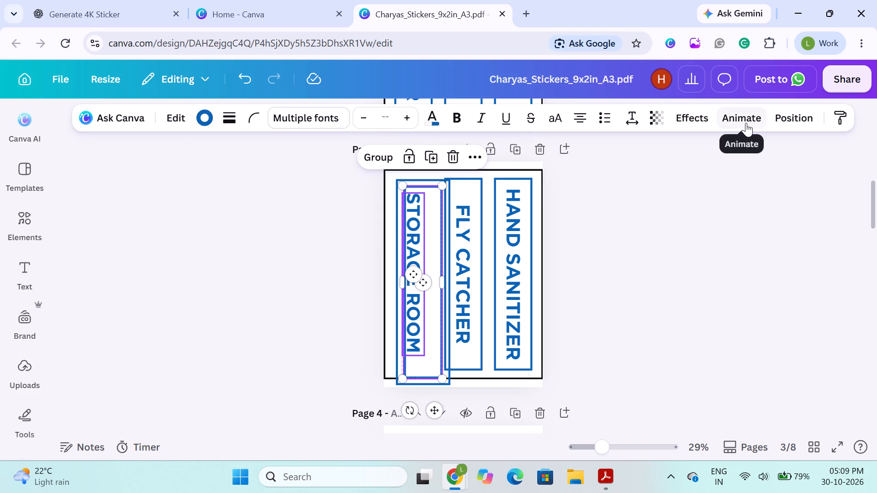
left_click(806, 104)
left_click(795, 113)
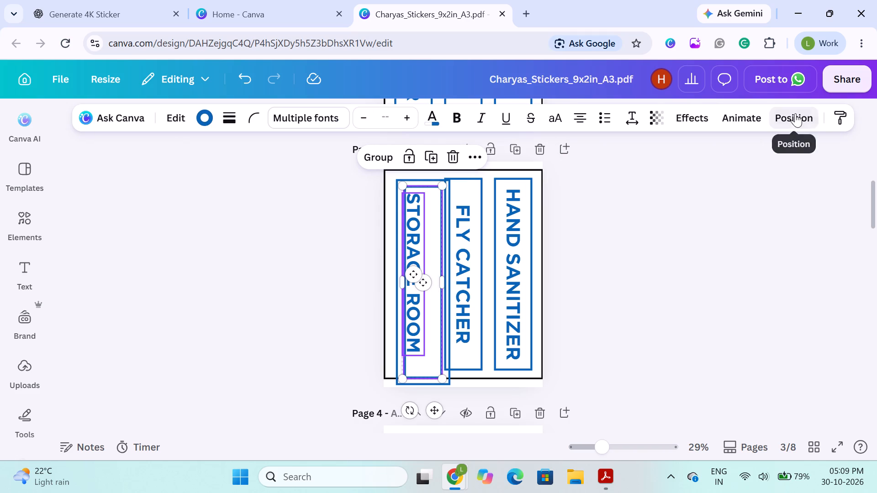
left_click(188, 357)
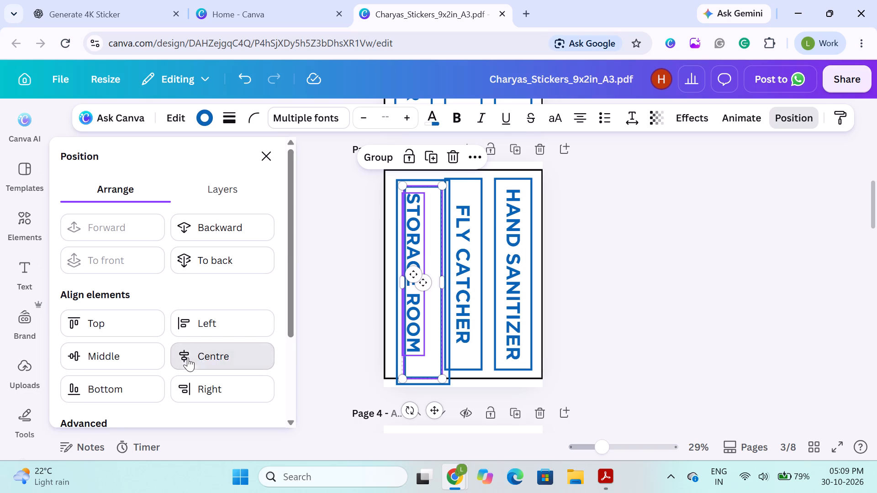
left_click(142, 363)
left_click(333, 285)
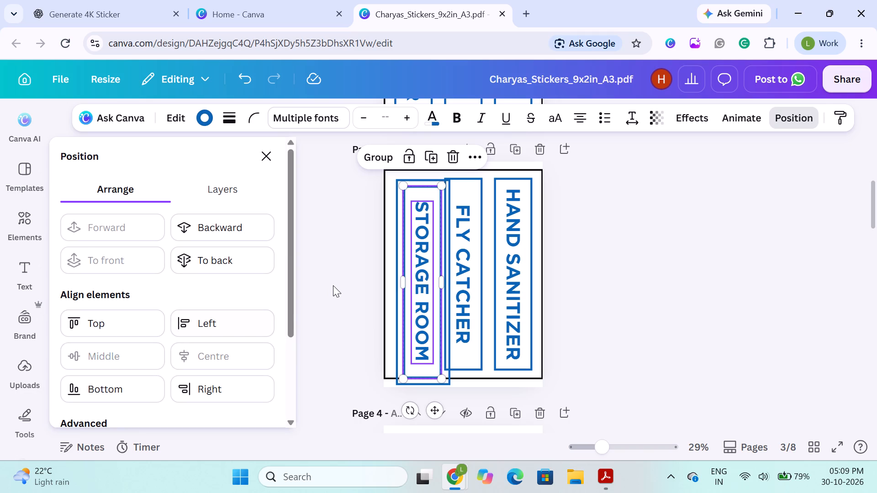
left_click(333, 285)
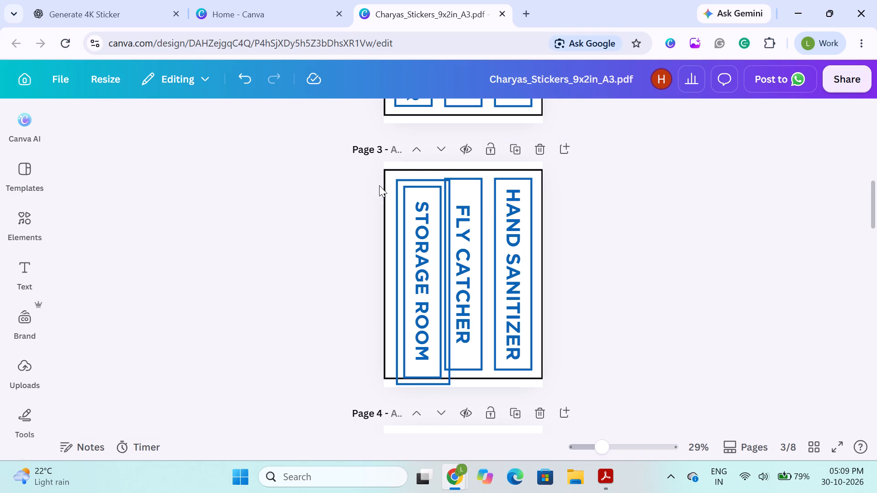
Set the stroke weight of the outer STORAGE ROOM frame on page 3 to 5.
left_click(396, 201)
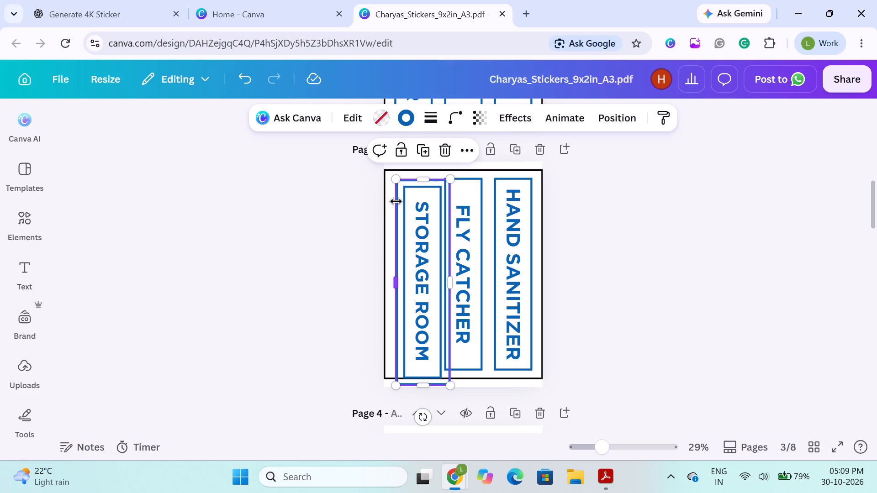
left_click(427, 122)
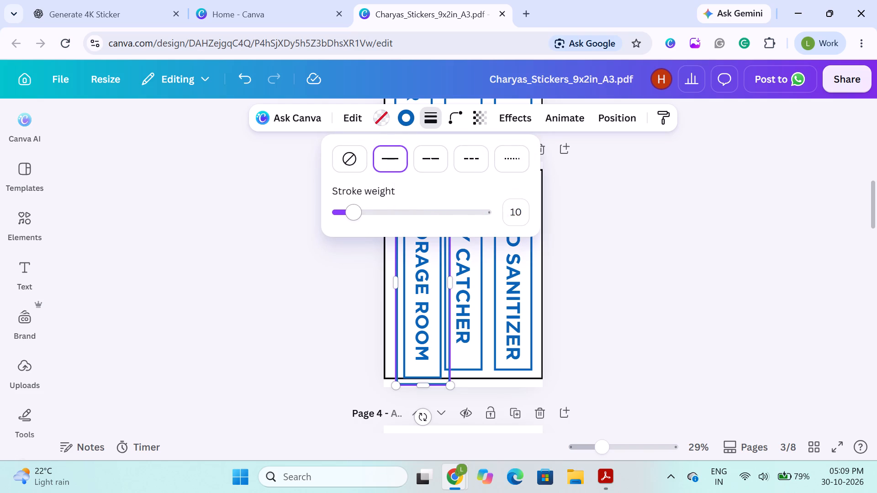
left_click_drag(352, 216, 347, 215)
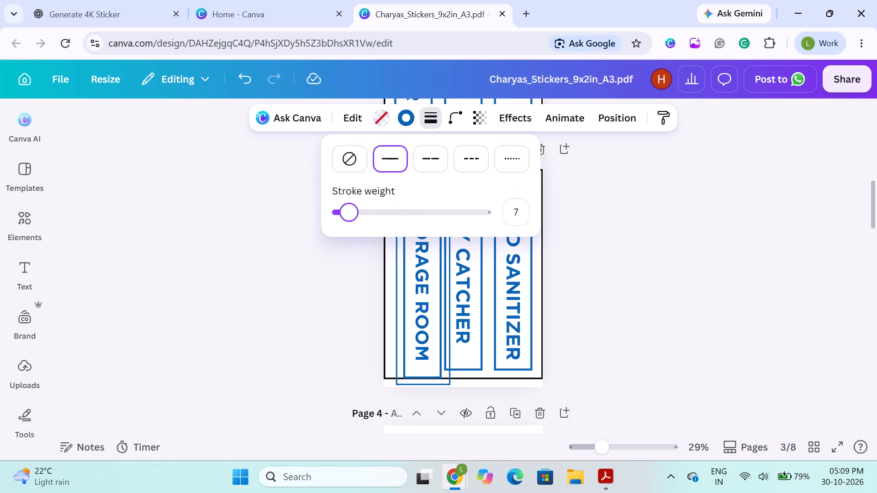
left_click_drag(347, 215, 347, 215)
left_click(347, 215)
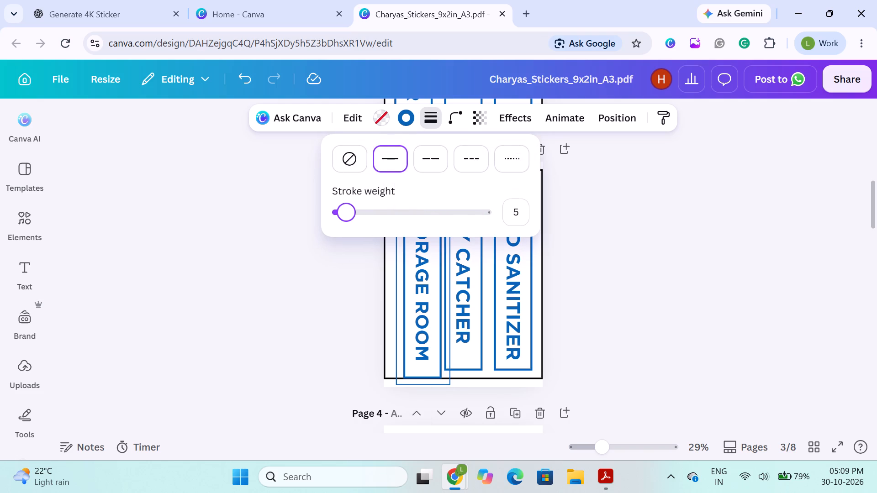
left_click(331, 305)
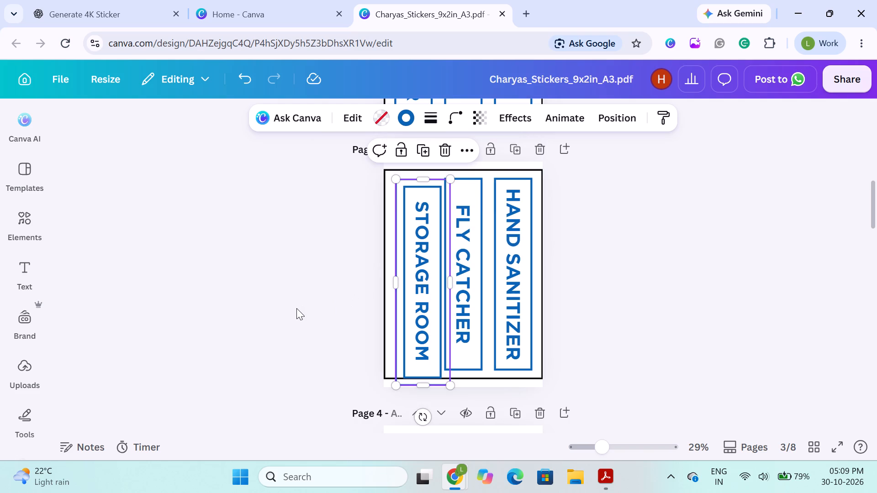
left_click(296, 308)
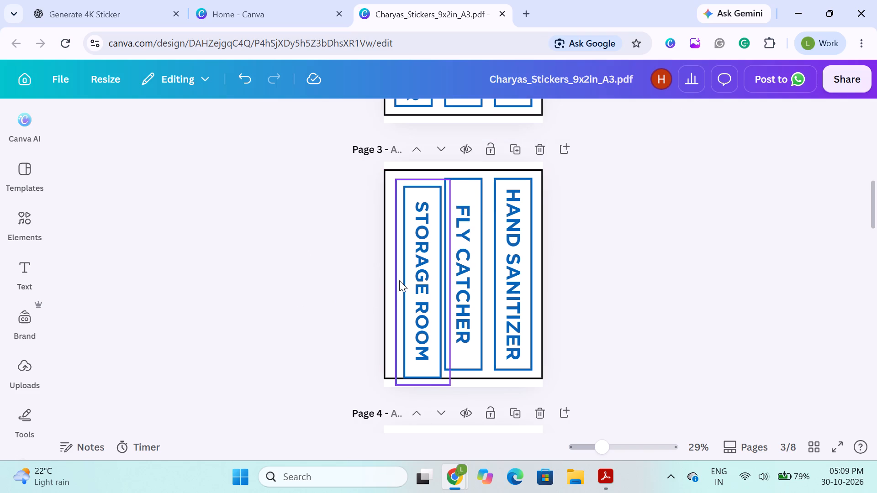
Nudge the STORAGE ROOM text and both its frames together up and left into the upper-left corner of the black page frame.
left_click(401, 280)
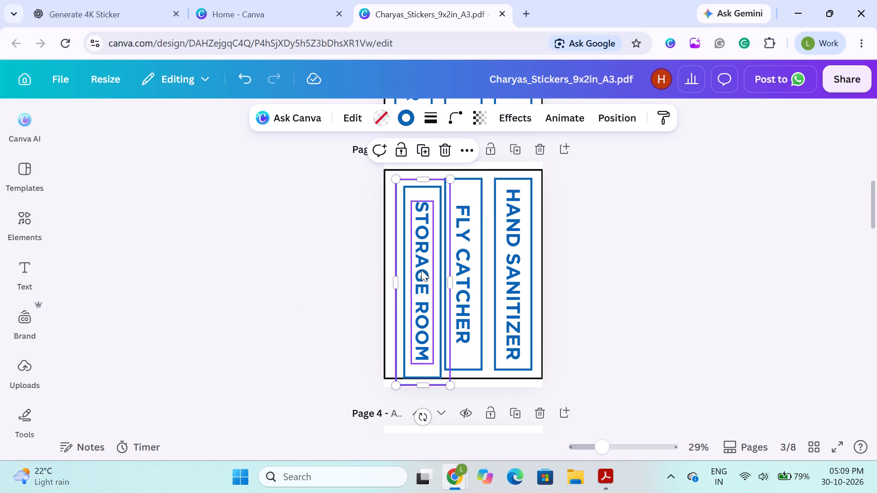
left_click(421, 270, "shift")
left_click(405, 269, "shift")
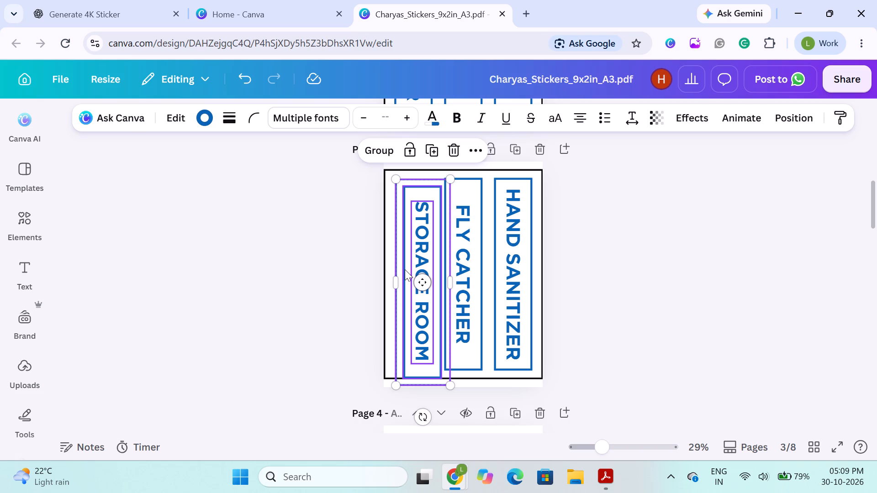
key("Up")
key("Left")
key("Left")
key("Up")
key("Left")
key("Left")
key("Left")
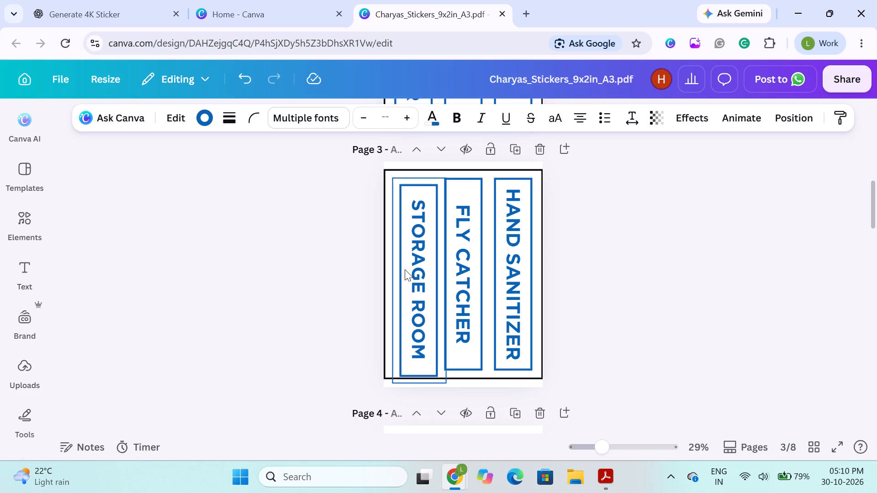
key("Left")
key("Left")
key("Left")
key("Left")
key("Left")
key("Up")
key("Up")
key("Up")
key("Up")
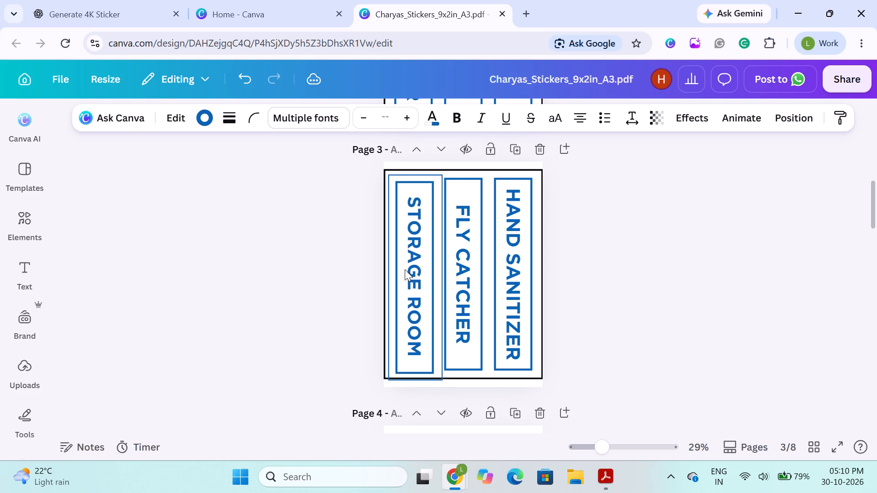
key("Left")
key("Up")
key("Up")
key("Left")
key("Left")
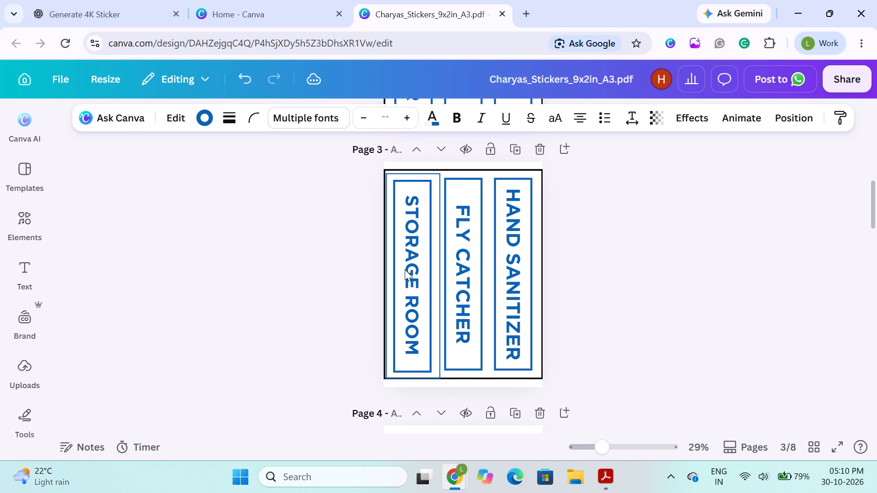
key("Up")
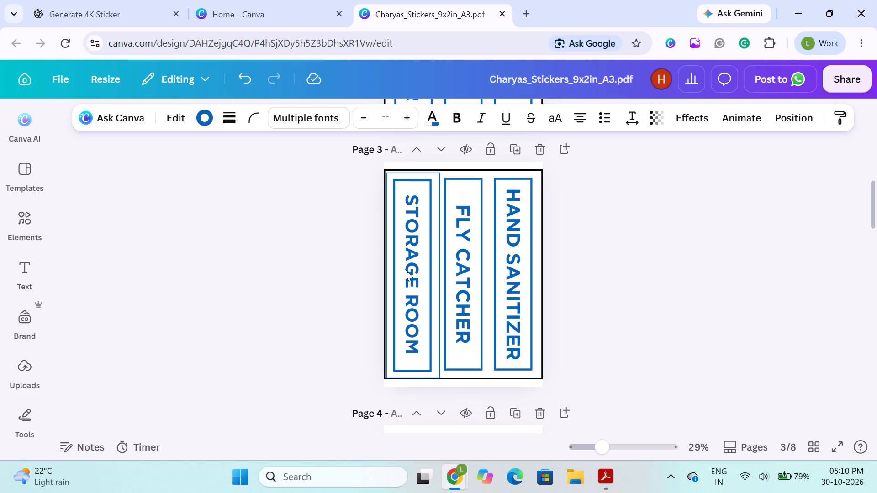
key("Up")
key("Up")
key("Up")
key("Left")
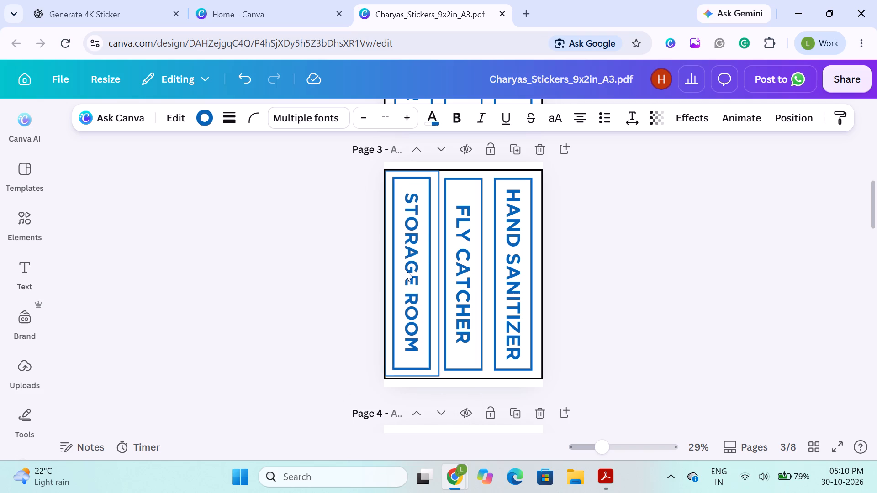
key("Left")
key("Page_Down")
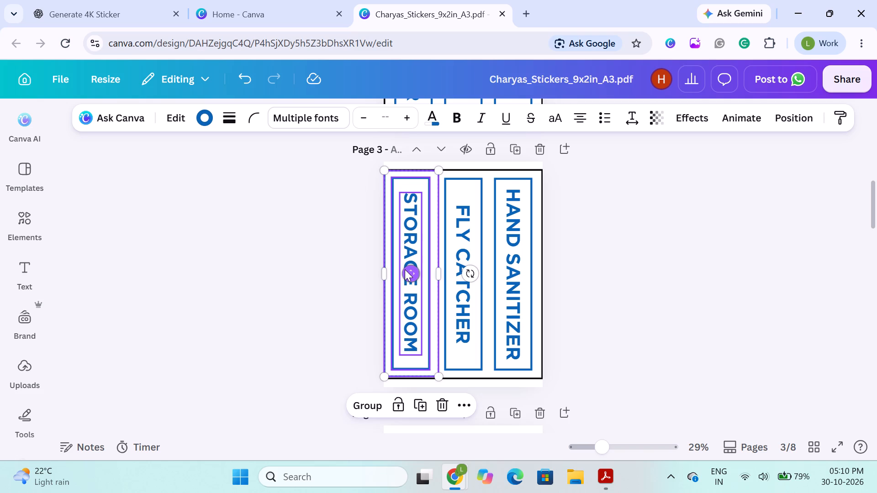
left_click(246, 267)
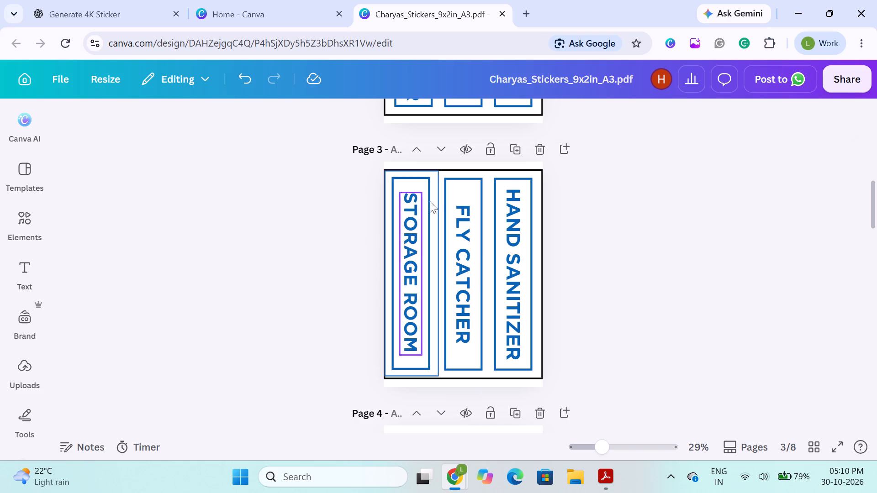
Delete the black outer frame around the labels on page 3.
left_click(474, 173)
key("BackSpace")
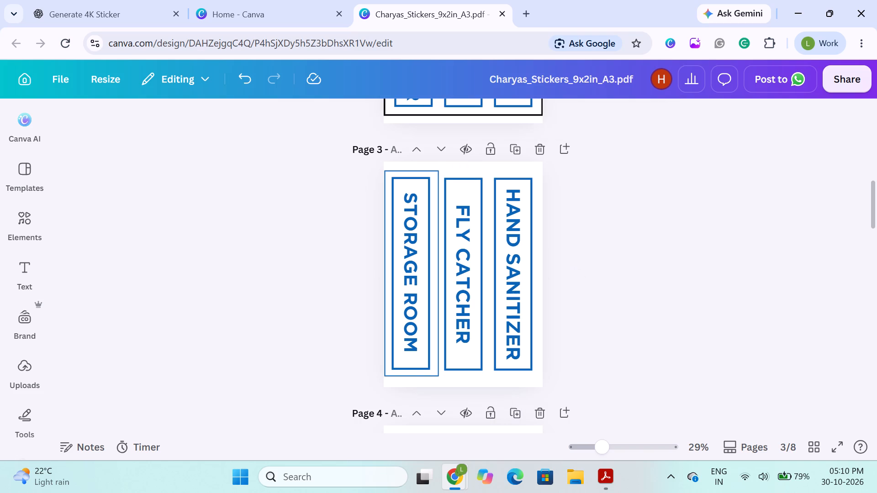
Check the centre and middle alignment of the FLY CATCHER text against its frame on page 3.
left_click(512, 217)
left_click(457, 226)
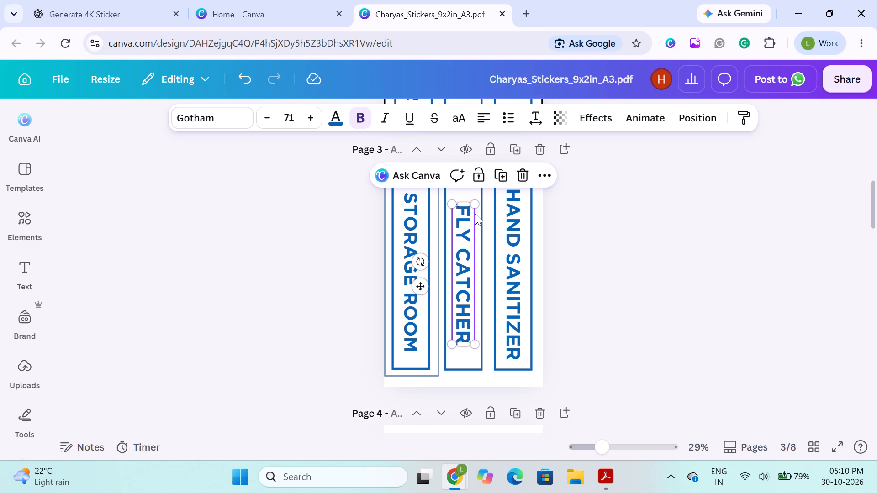
left_click(479, 219, "shift")
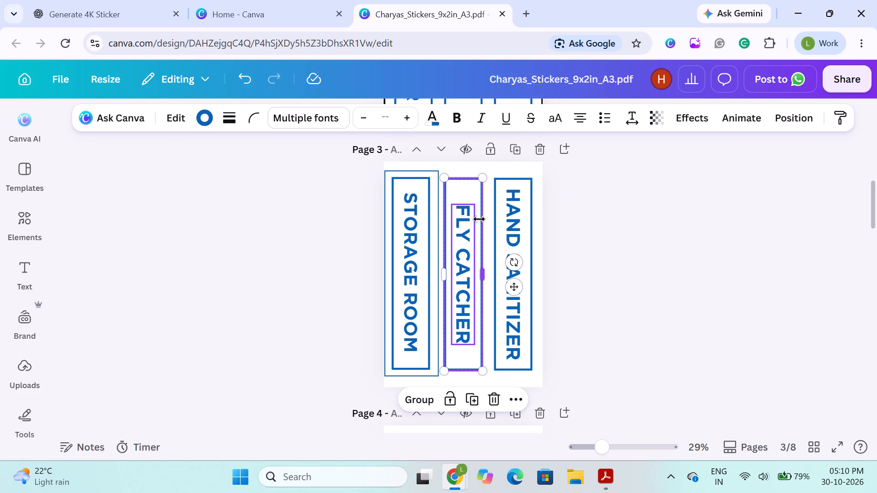
left_click(797, 114)
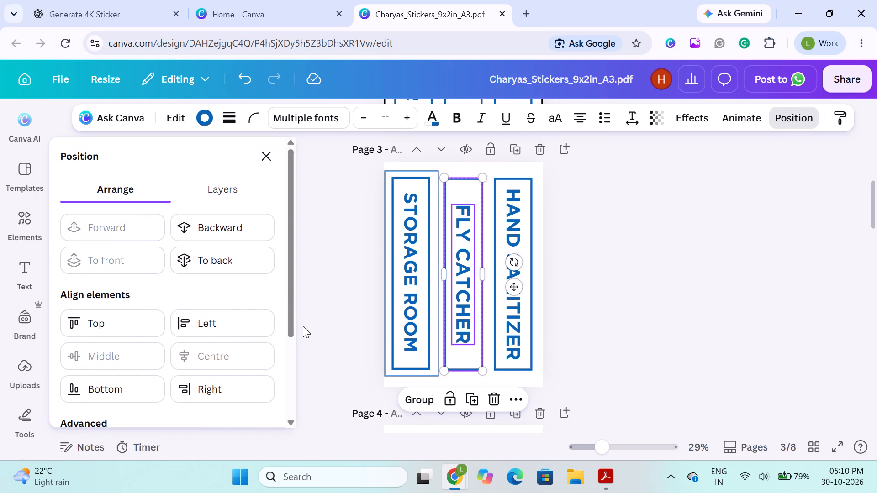
left_click(312, 317)
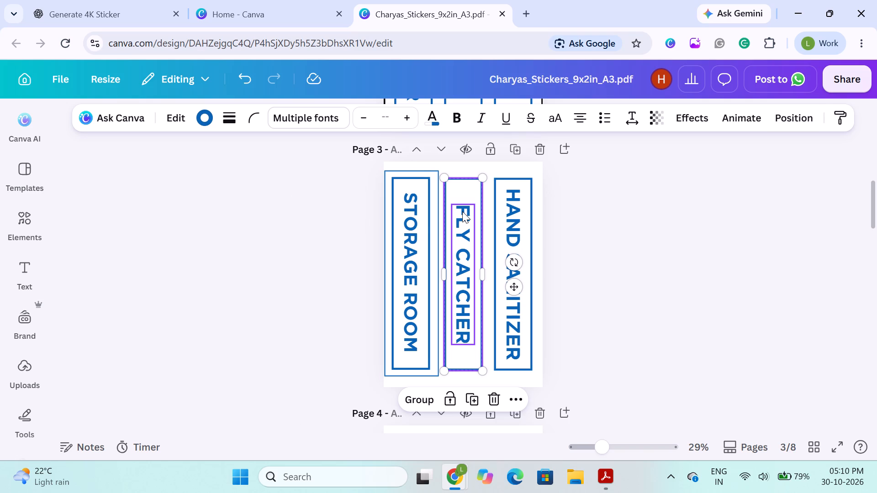
left_click(344, 225)
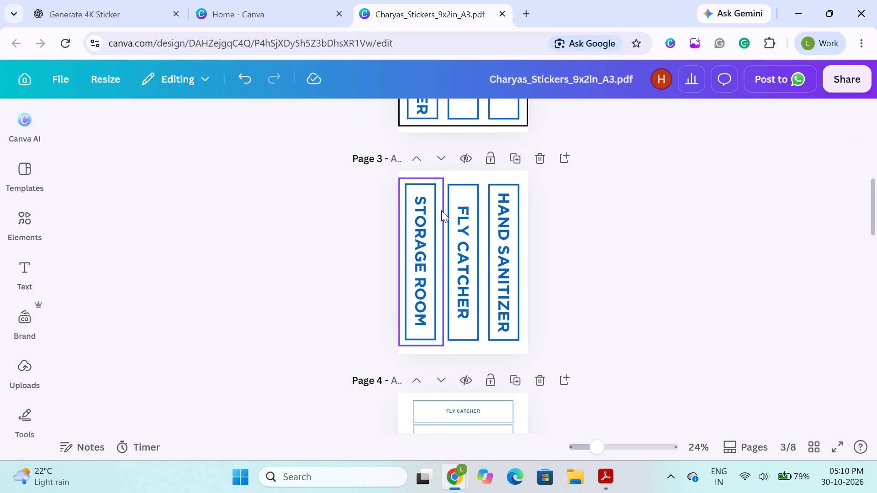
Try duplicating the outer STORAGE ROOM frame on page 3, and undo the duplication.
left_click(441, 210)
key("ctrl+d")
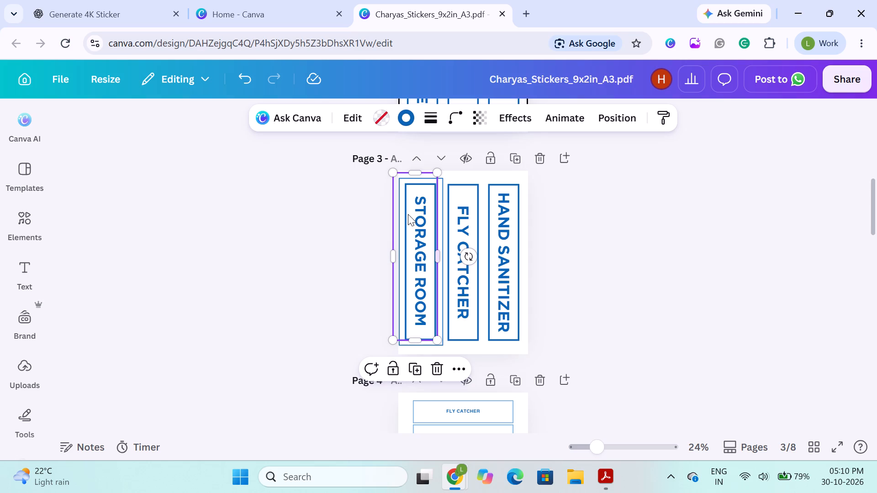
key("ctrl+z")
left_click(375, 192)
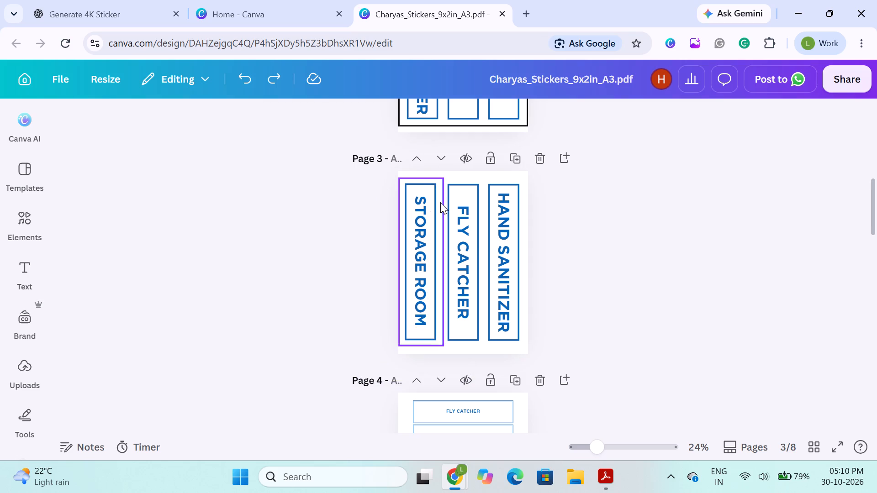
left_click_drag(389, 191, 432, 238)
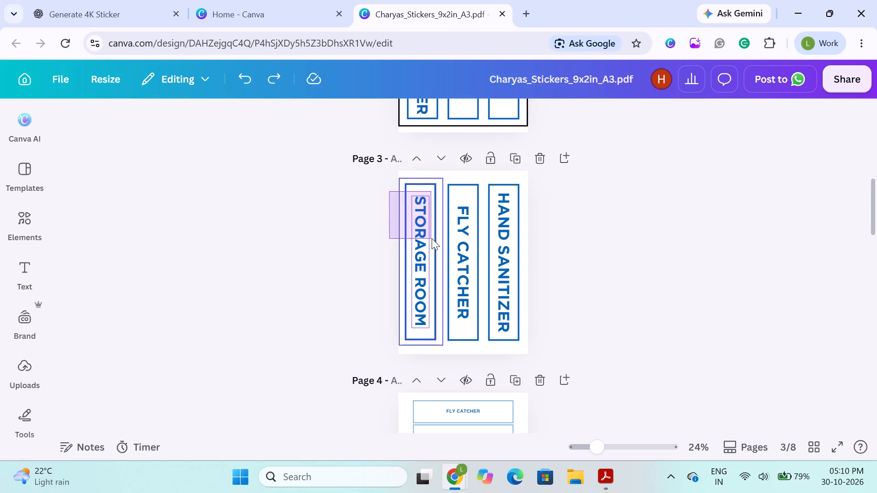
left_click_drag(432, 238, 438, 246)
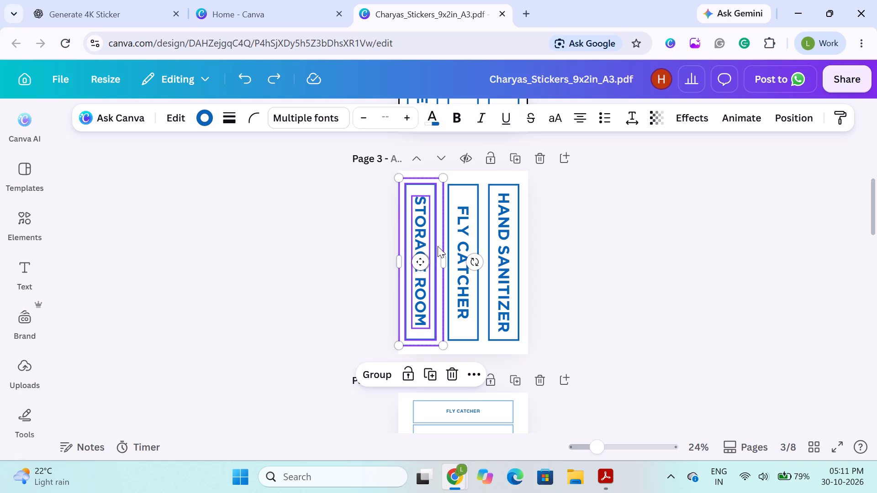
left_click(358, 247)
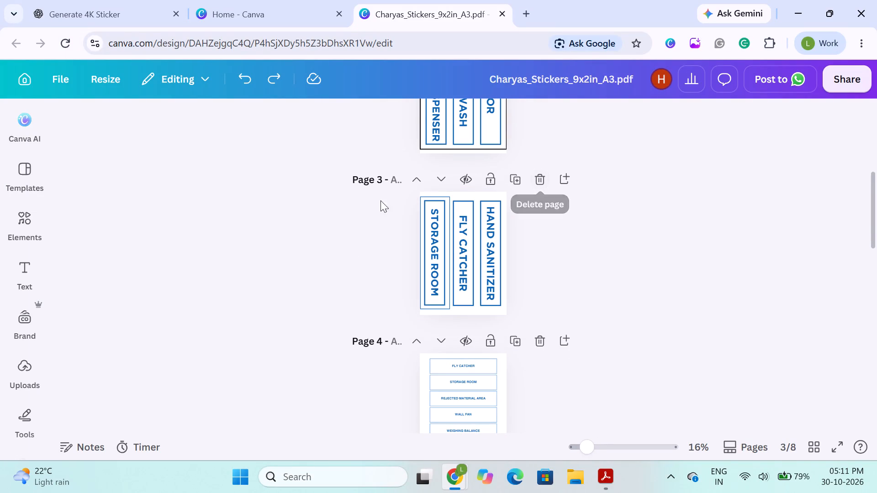
Duplicate page 3 with its three vertical labels as a new page directly below it.
left_click(354, 206)
scroll(354, 206, "up", 2)
scroll(354, 206, "down", 1)
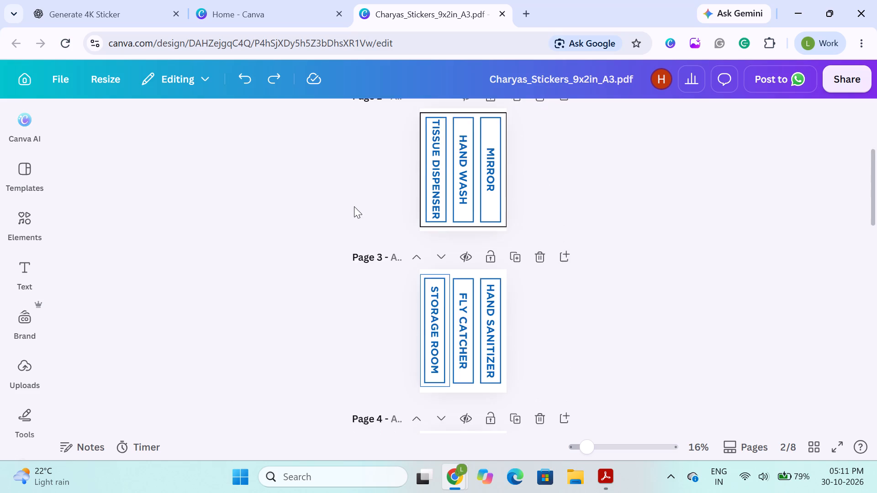
scroll(354, 206, "down", 1)
left_click(518, 181)
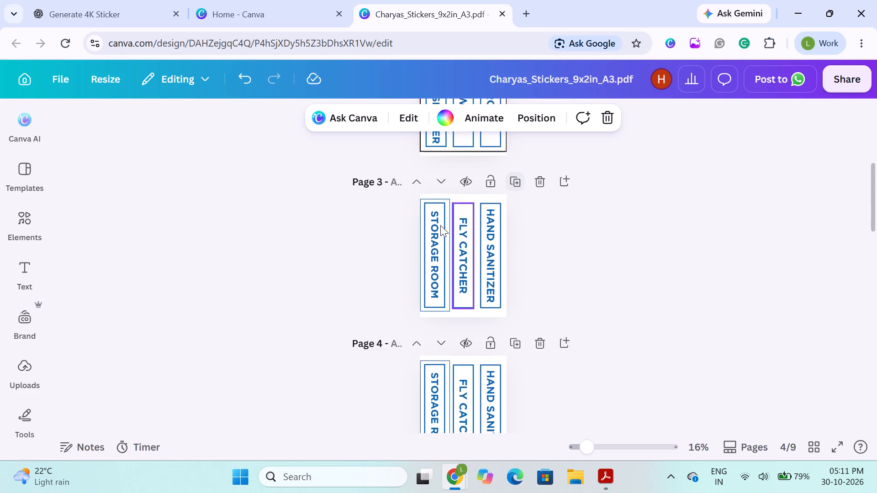
left_click(346, 268)
scroll(346, 268, "down", 1)
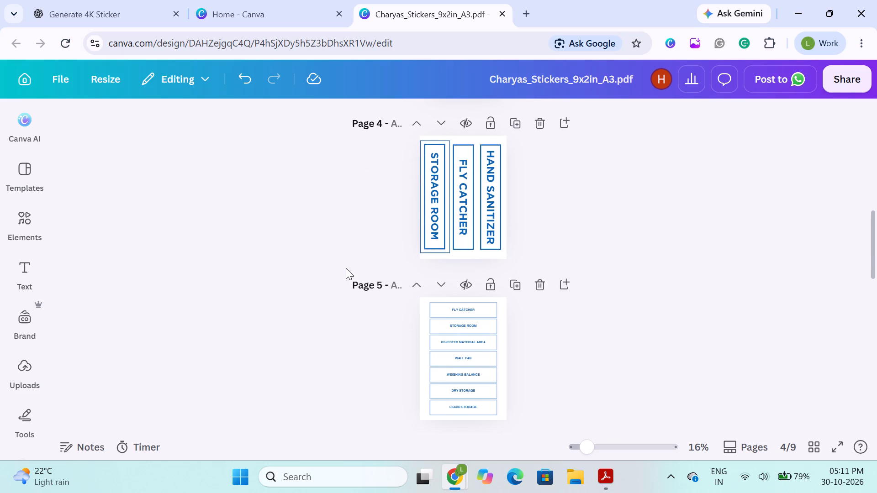
scroll(386, 228, "up", 3)
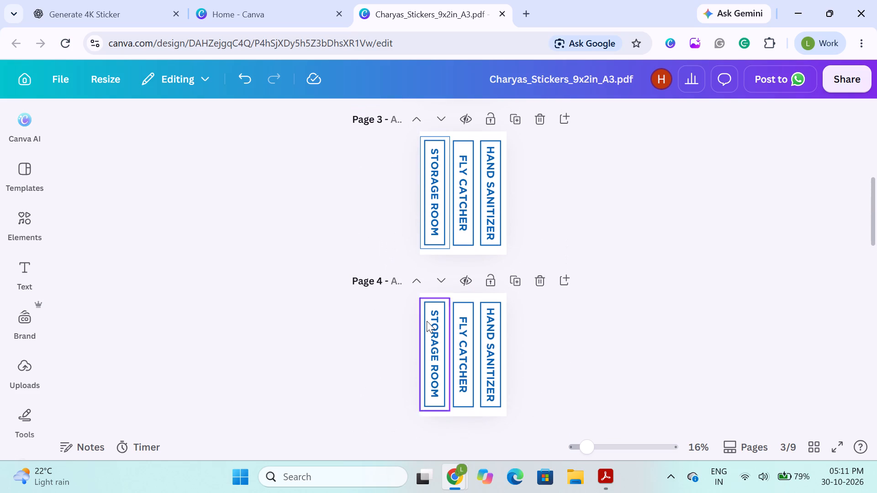
Delete the FLY CATCHER text and its frame from page 4.
left_click(460, 331)
key("BackSpace")
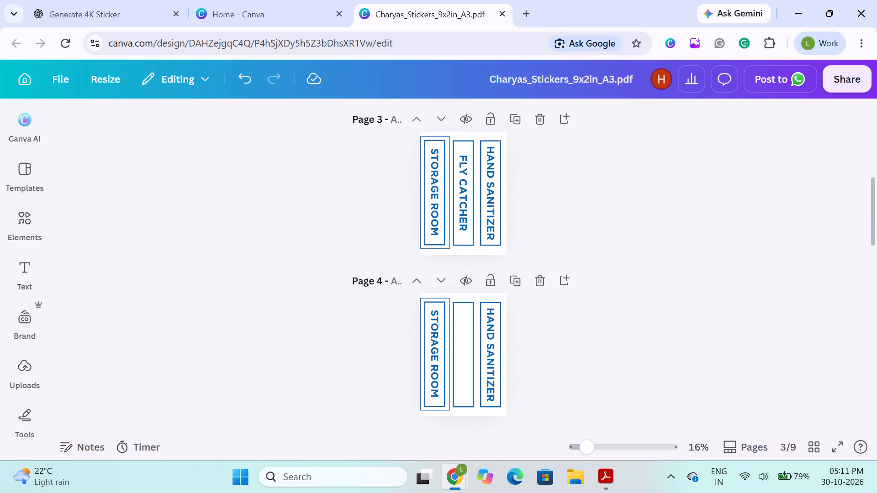
left_click(469, 323)
key("BackSpace")
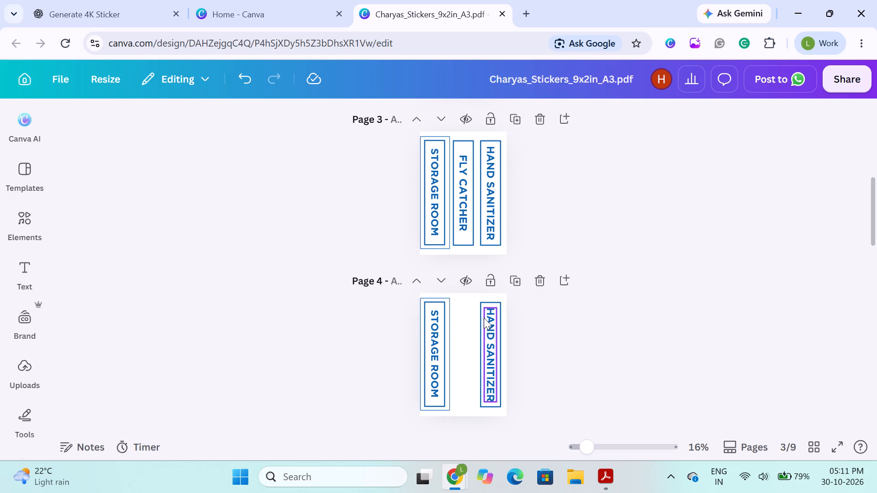
Duplicate the outer STORAGE ROOM frame on page 4 and place the copy around the HAND SANITIZER label.
left_click(448, 306)
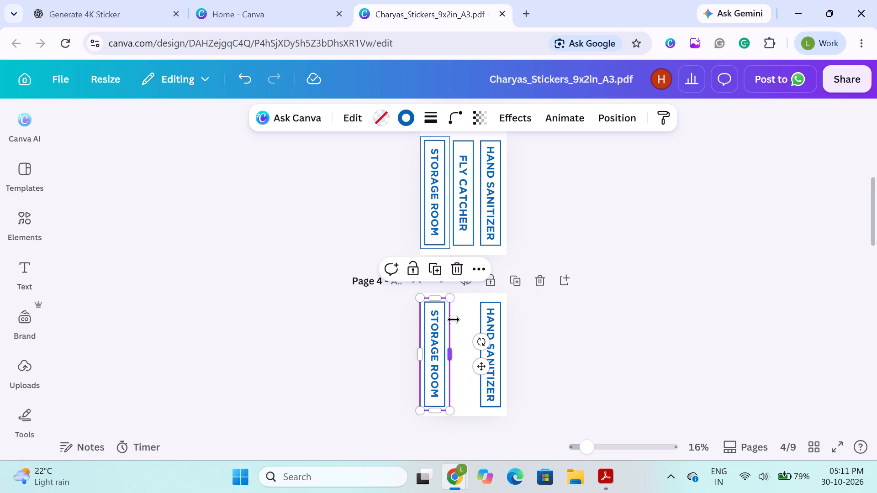
key("ctrl+d")
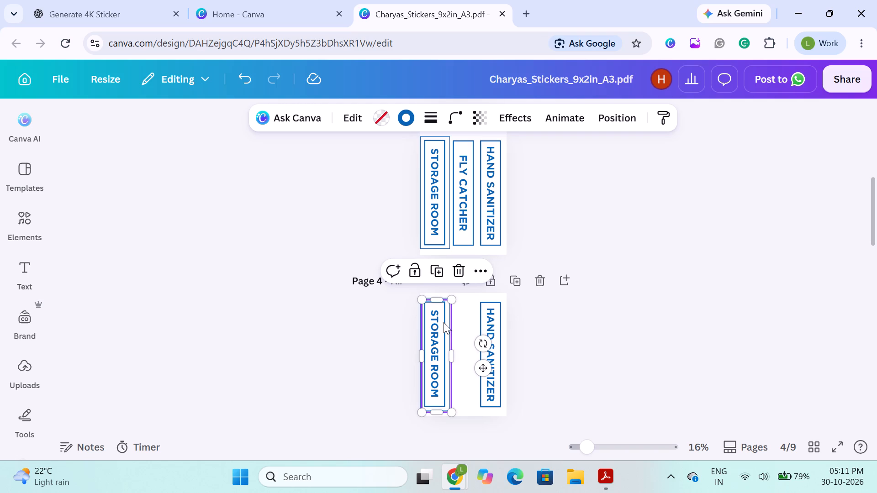
left_click_drag(444, 322, 499, 322)
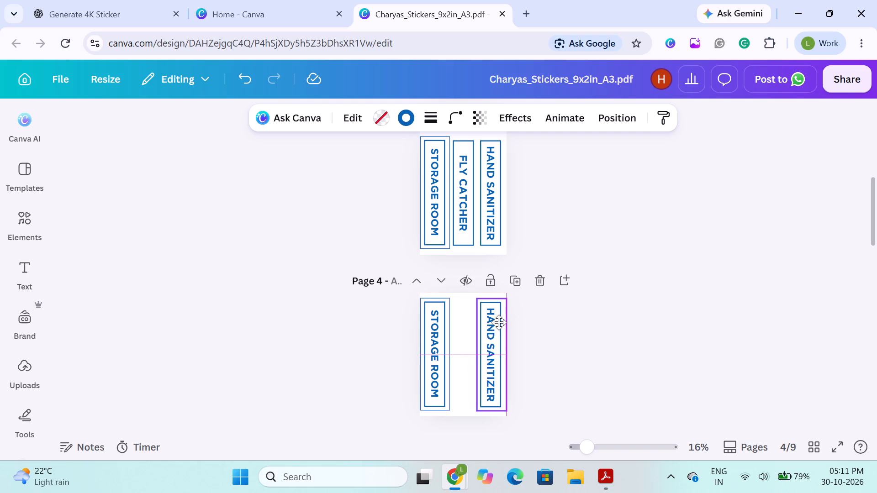
left_click_drag(499, 322, 498, 321)
left_click(586, 312)
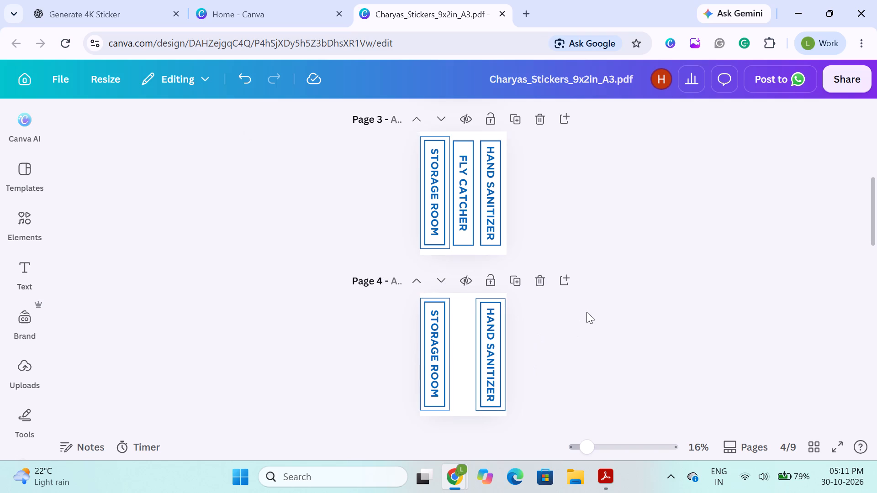
Send the outer HAND SANITIZER frame on page 4 to the back.
left_click(488, 323)
left_click(624, 115)
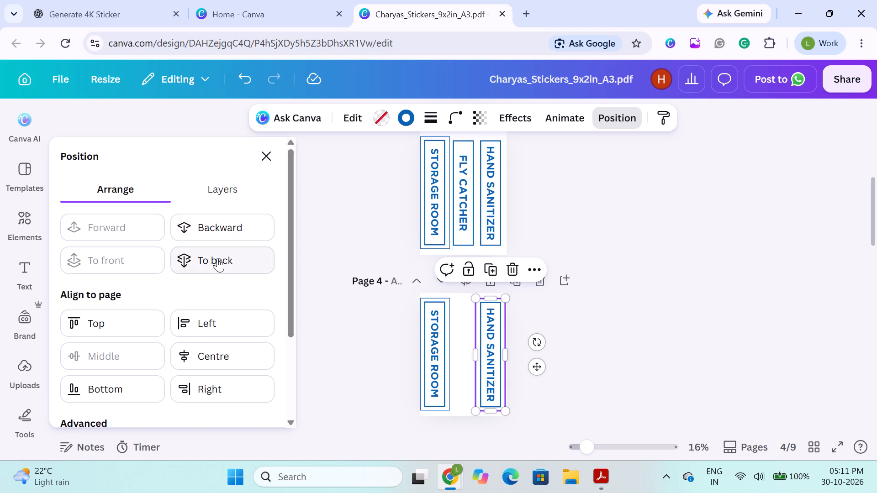
left_click(217, 258)
left_click(322, 272)
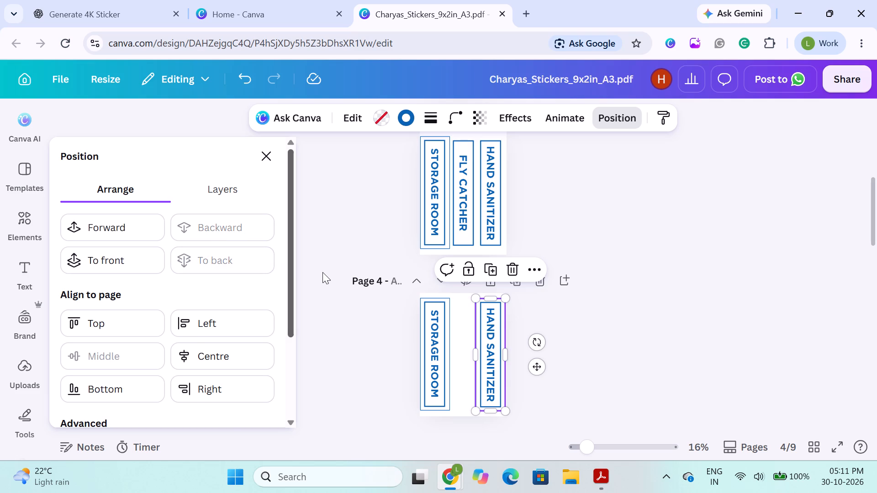
Group the HAND SANITIZER text on page 4 with its inner and outer frames.
left_click(491, 360)
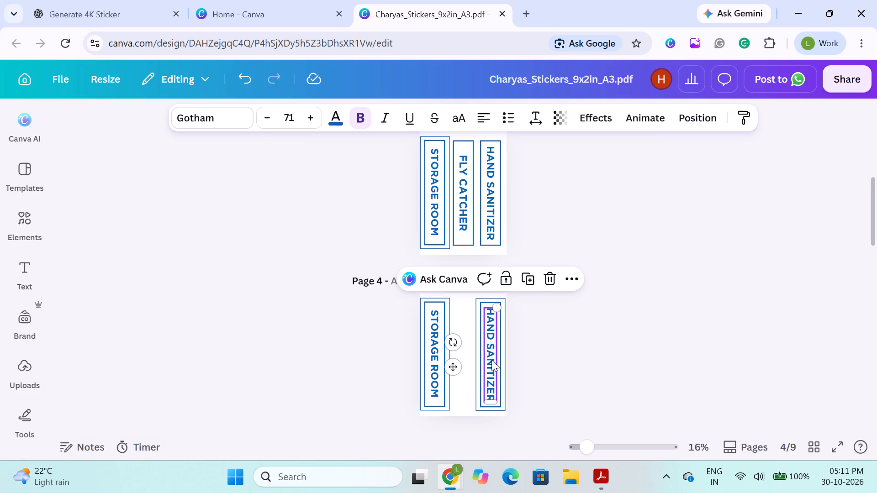
left_click(499, 365, "shift")
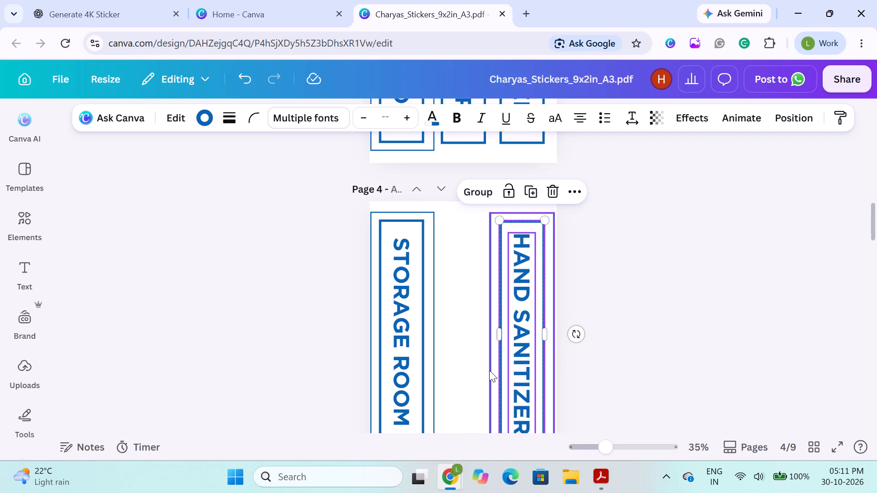
left_click(489, 370, "shift")
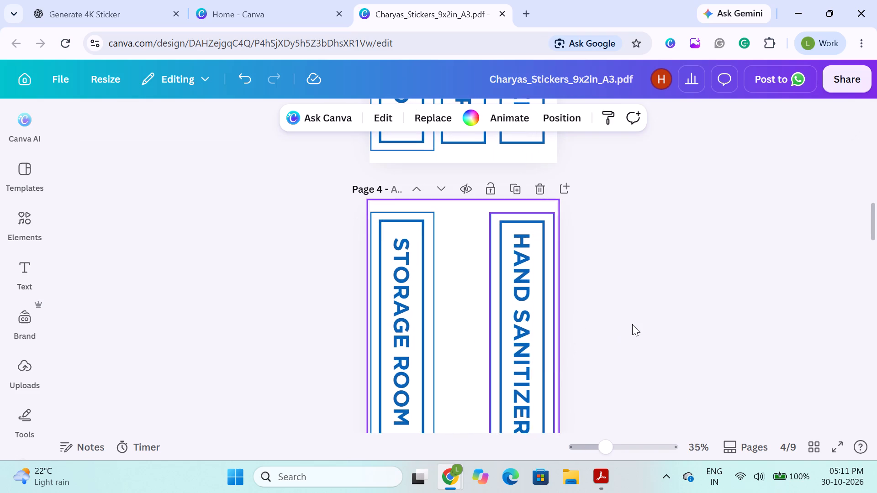
left_click(632, 324)
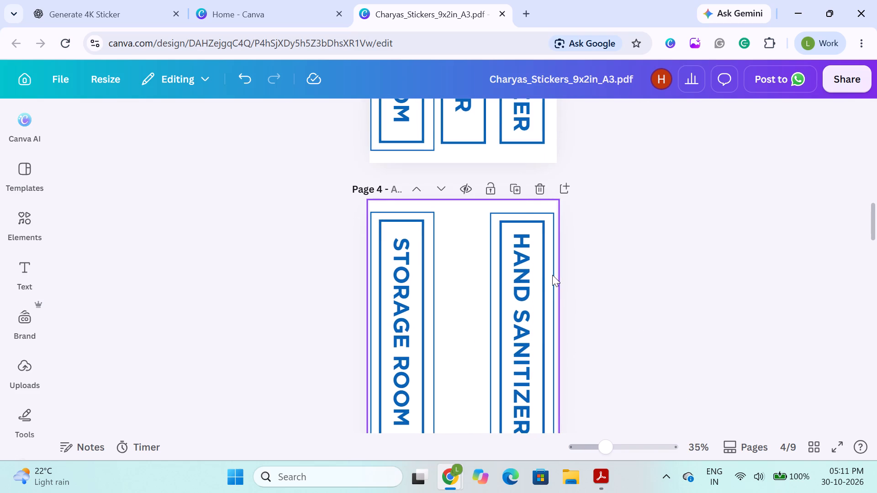
left_click(552, 275, "shift")
left_click(543, 275, "shift")
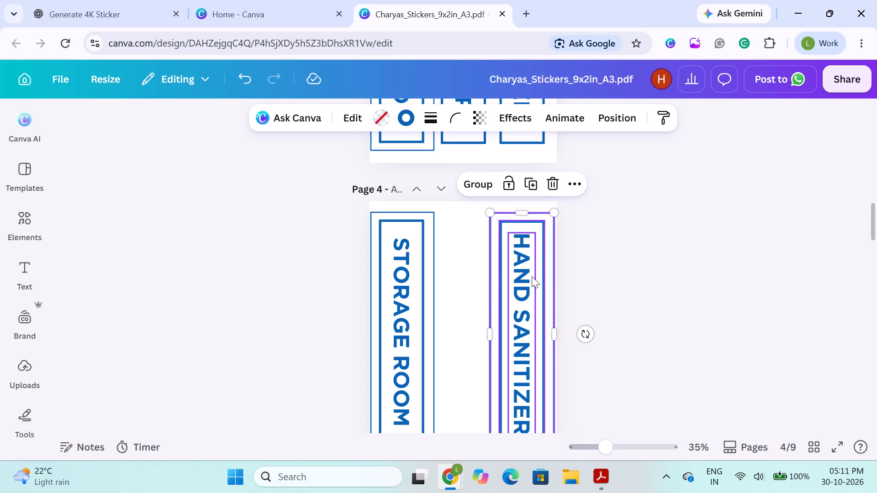
left_click(526, 276, "shift")
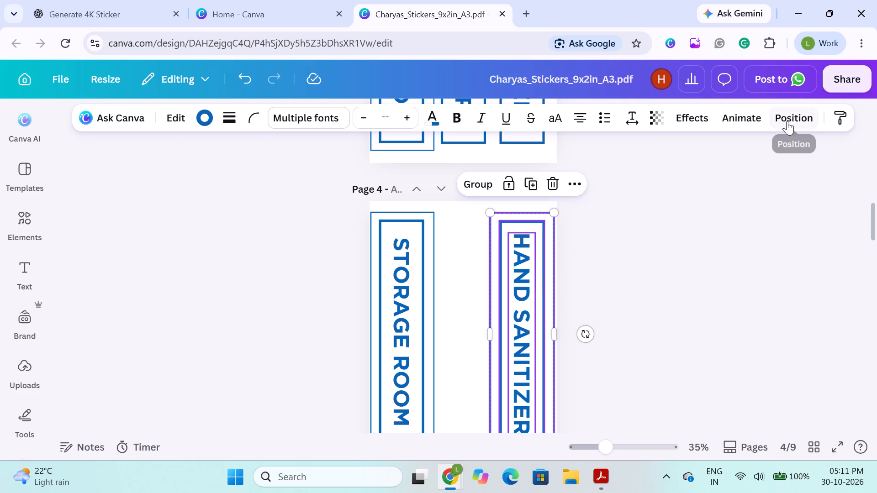
left_click(787, 121)
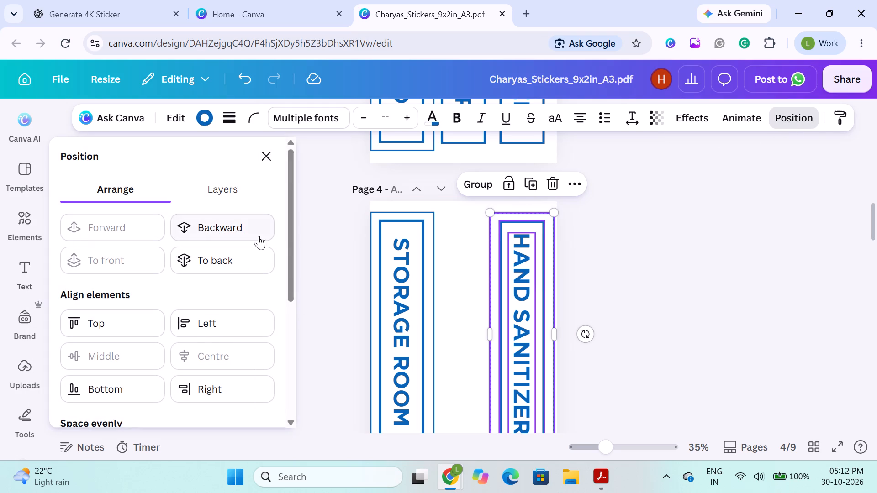
left_click(470, 187)
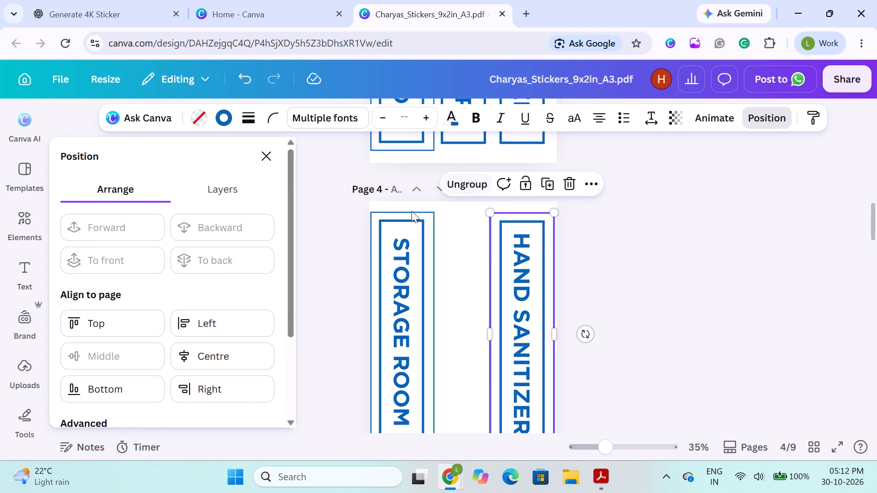
left_click(301, 257)
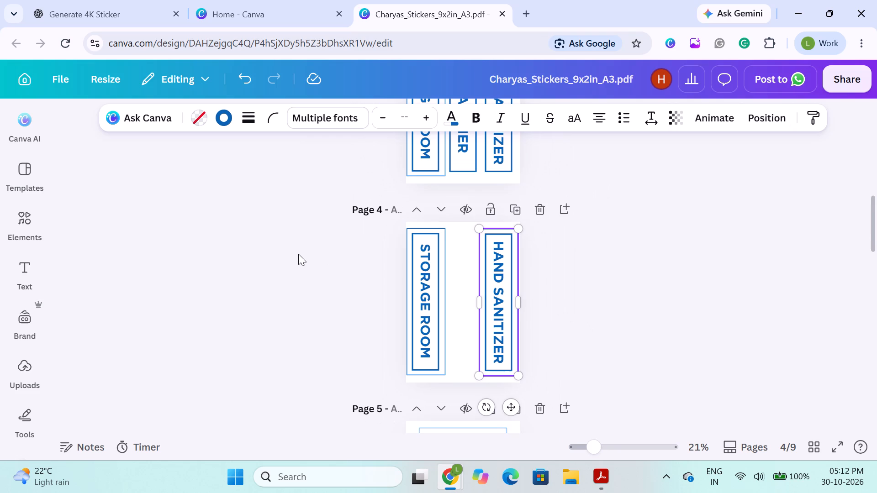
Group the STORAGE ROOM text on page 4 with its inner and outer frames.
left_click_drag(346, 251, 444, 294)
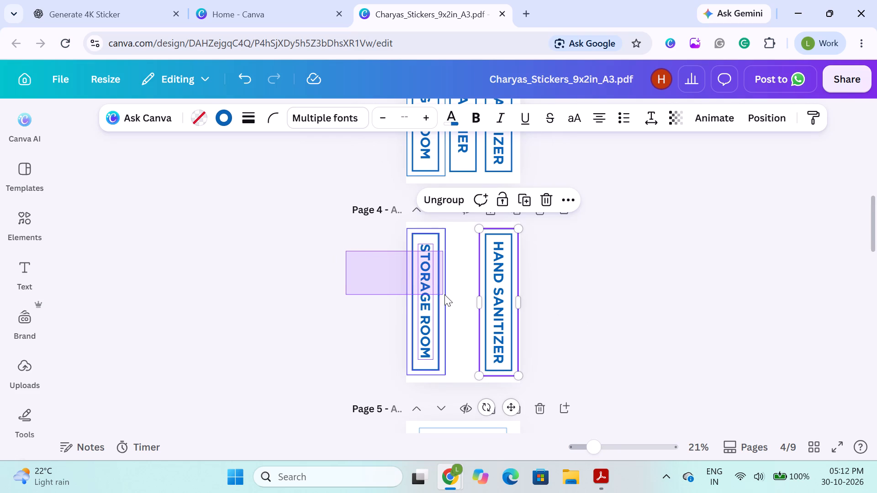
left_click_drag(444, 294, 446, 295)
left_click(377, 194)
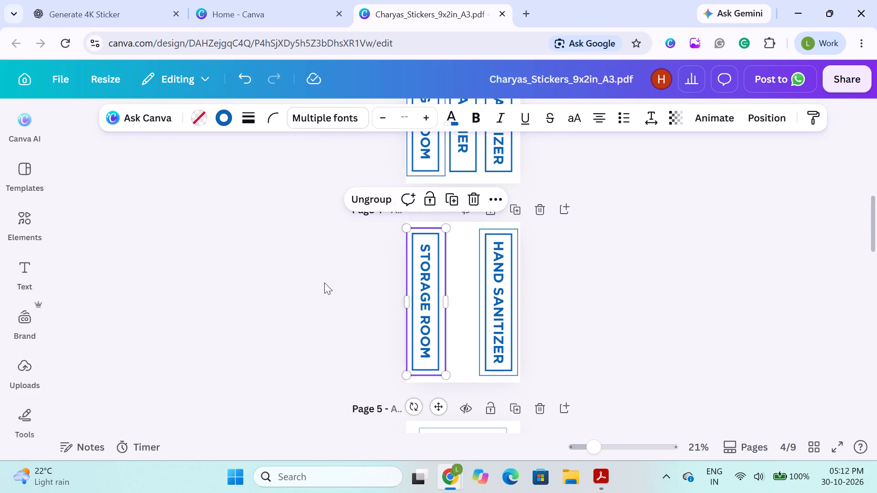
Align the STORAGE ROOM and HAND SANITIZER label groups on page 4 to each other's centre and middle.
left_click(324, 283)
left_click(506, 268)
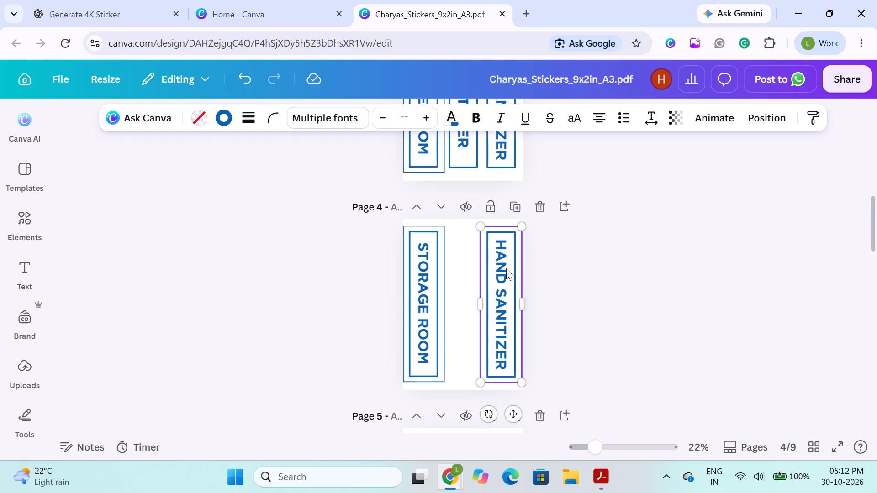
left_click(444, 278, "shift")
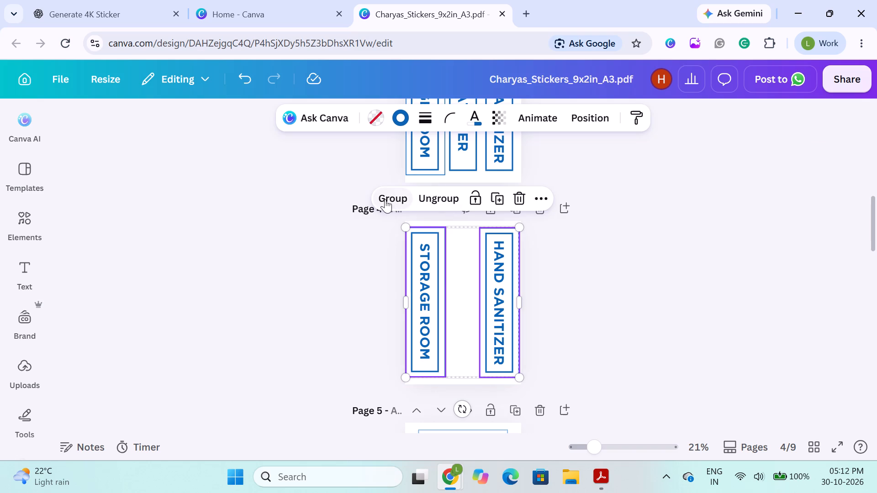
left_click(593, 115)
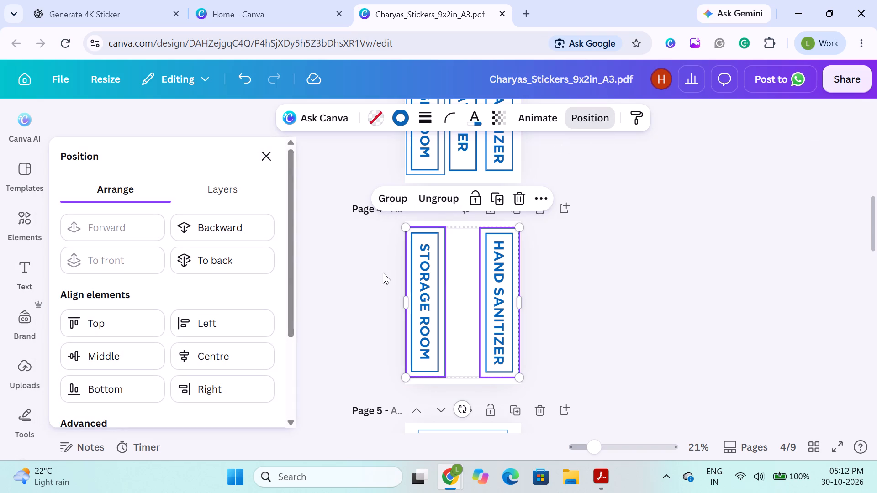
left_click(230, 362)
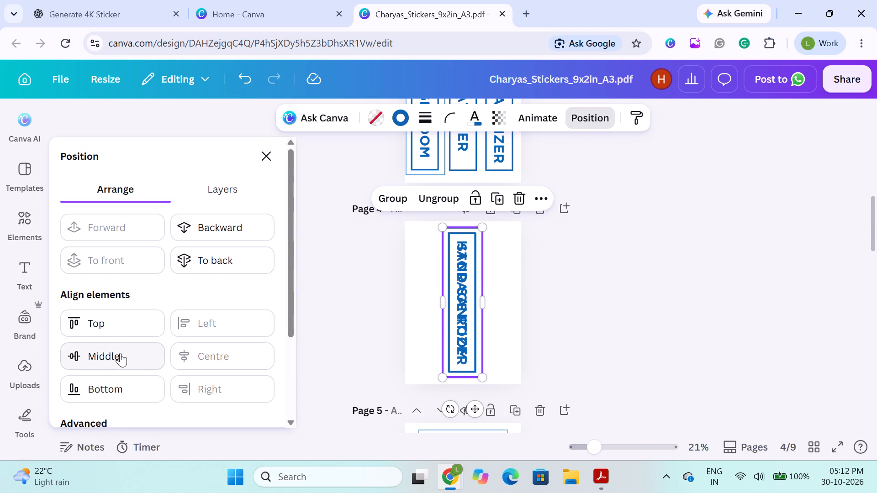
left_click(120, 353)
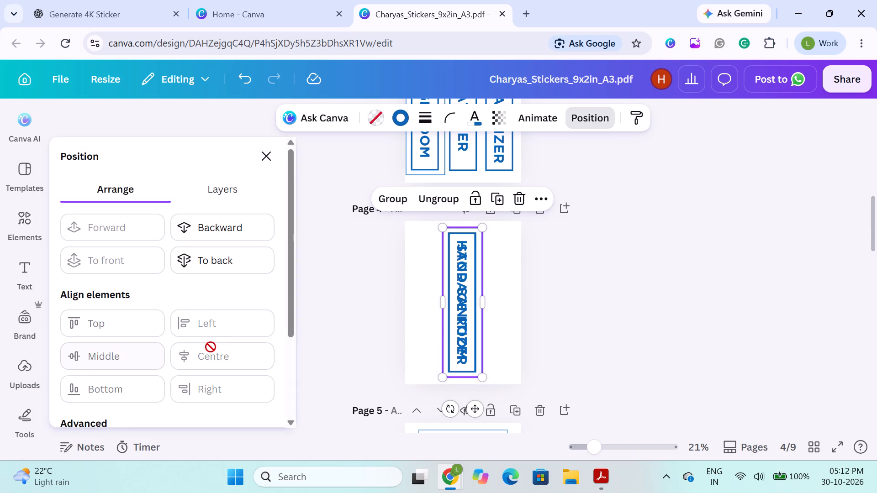
Separate the overlapping page 4 labels so STORAGE ROOM sits to the left of HAND SANITIZER with a narrow gap.
left_click(354, 287)
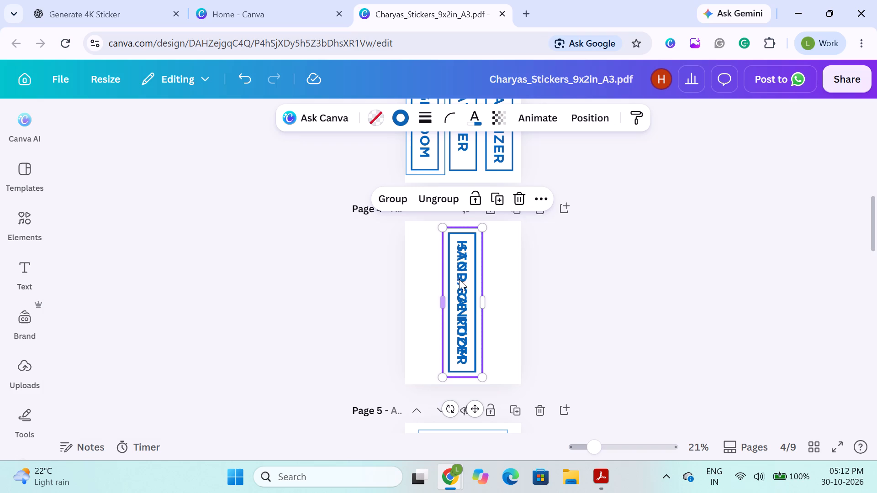
left_click(460, 278)
left_click_drag(460, 278, 433, 275)
left_click_drag(475, 270, 498, 267)
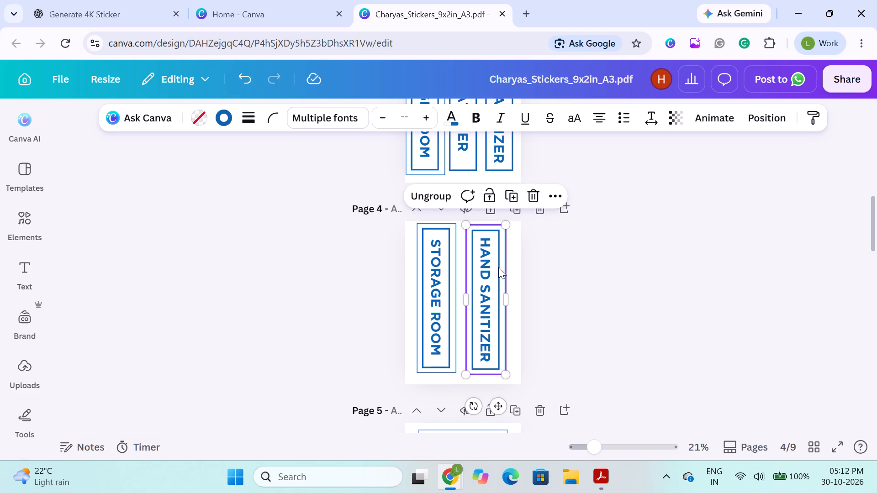
Align the STORAGE ROOM and HAND SANITIZER groups on page 4 to the same vertical middle.
left_click(765, 127)
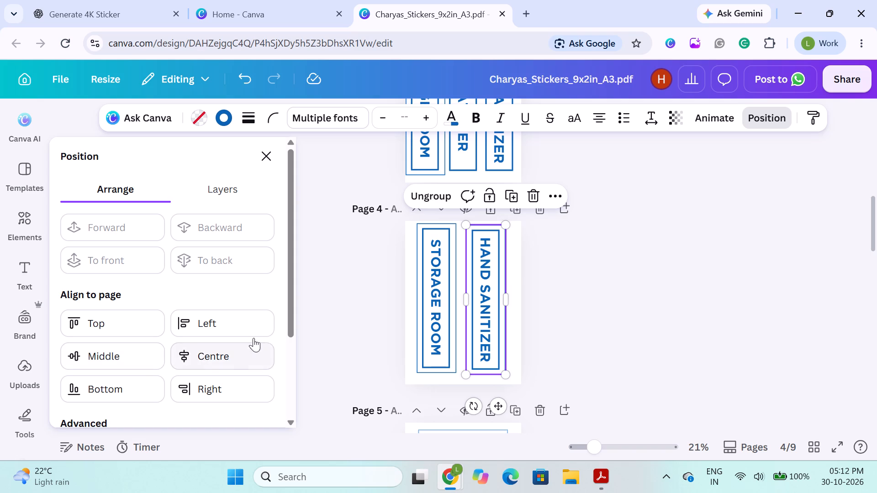
left_click(428, 332, "shift")
left_click(145, 352)
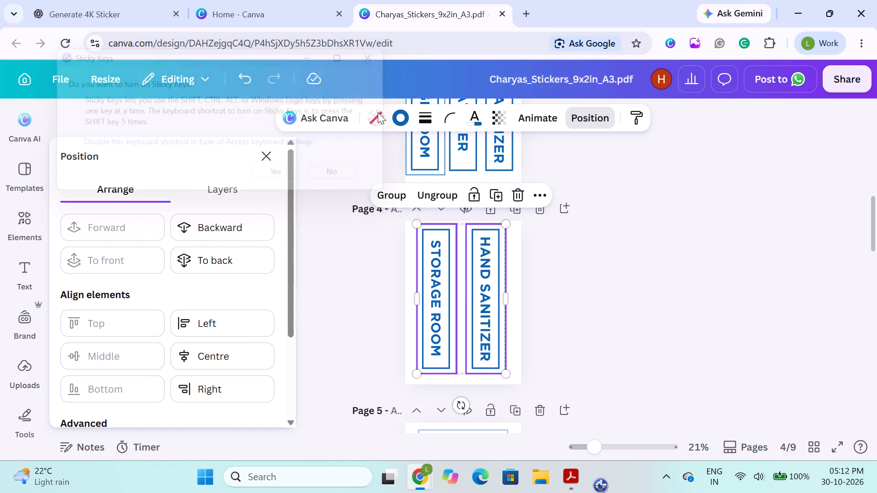
left_click(364, 252)
left_click(364, 252)
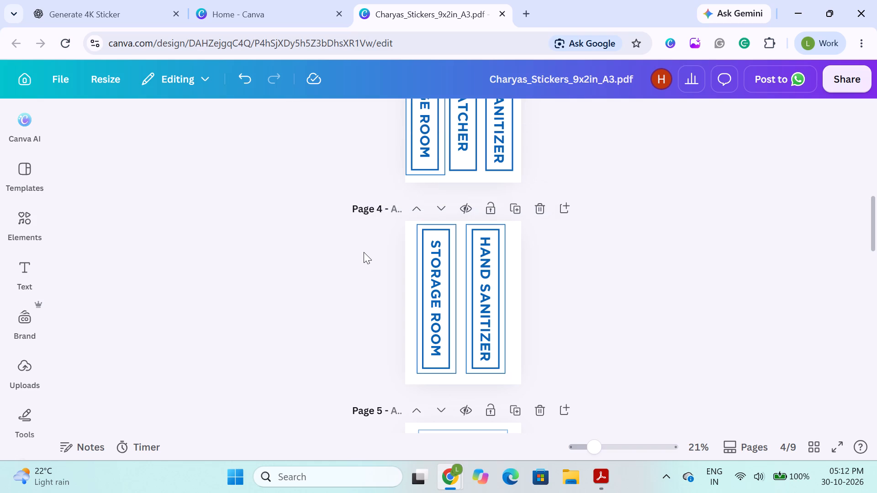
Move both page 4 label groups together slightly down and to the right, close to the page's bottom edge.
left_click_drag(392, 221, 502, 359)
left_click_drag(486, 344, 487, 356)
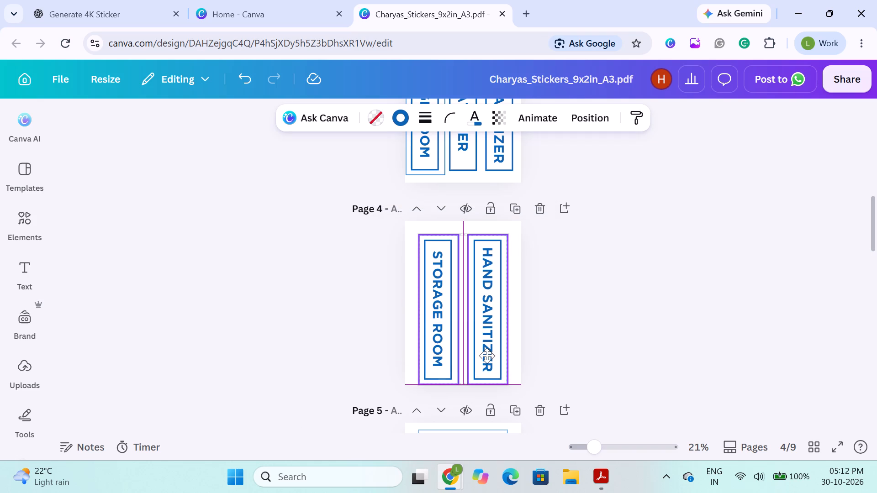
left_click_drag(487, 356, 486, 353)
left_click(486, 353)
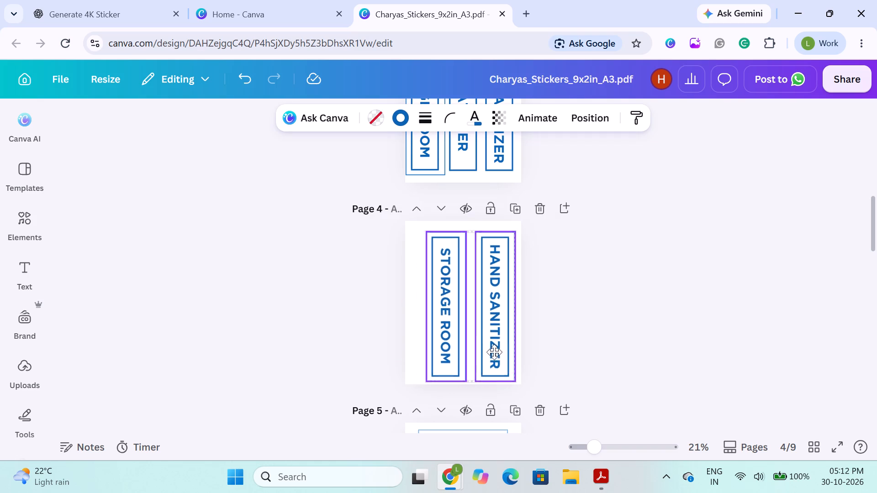
left_click(304, 347)
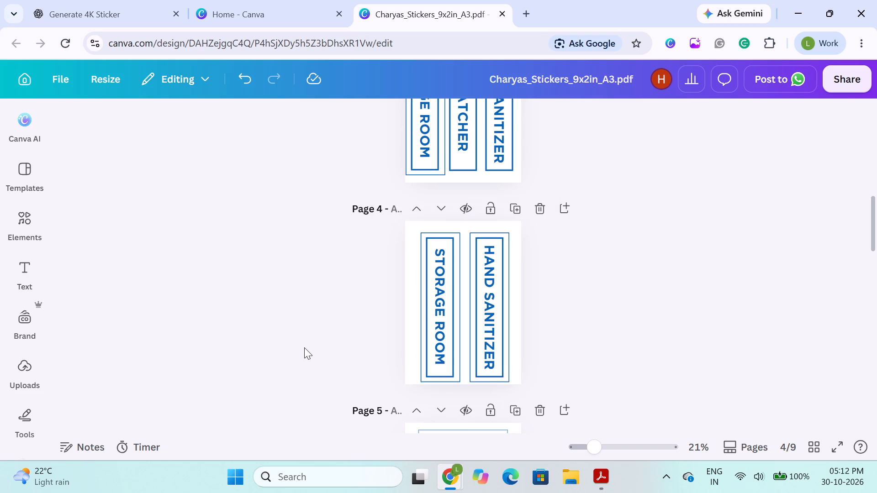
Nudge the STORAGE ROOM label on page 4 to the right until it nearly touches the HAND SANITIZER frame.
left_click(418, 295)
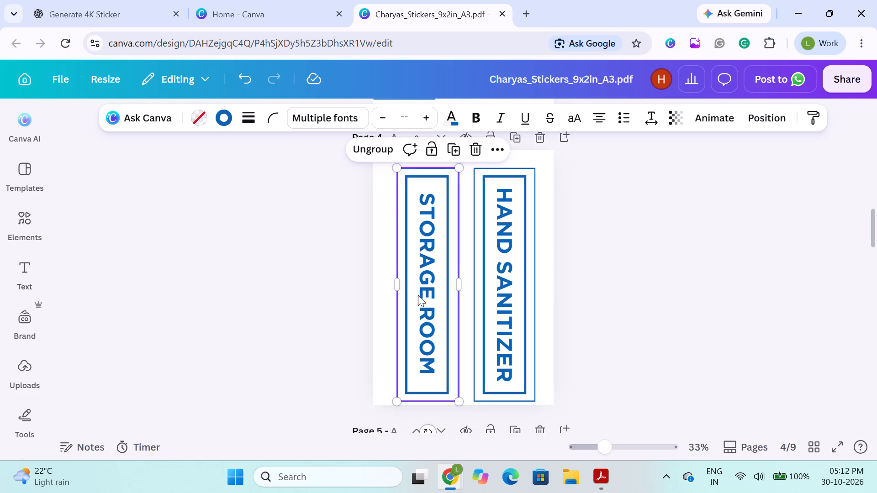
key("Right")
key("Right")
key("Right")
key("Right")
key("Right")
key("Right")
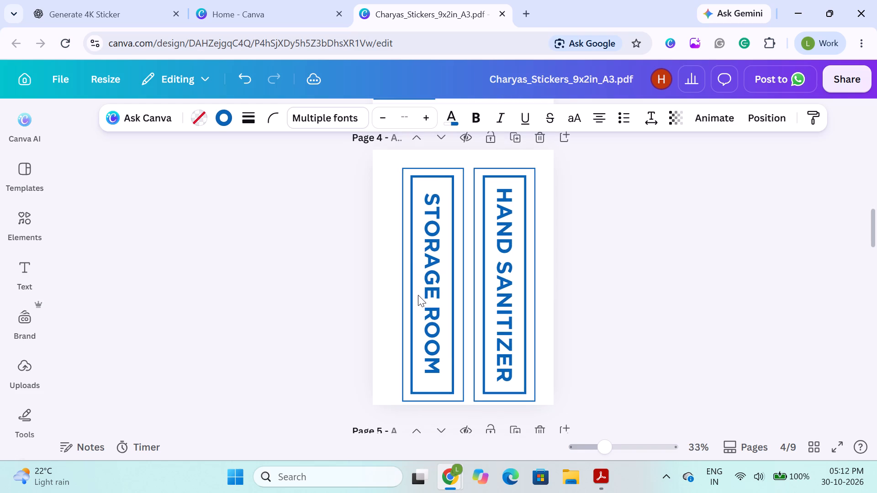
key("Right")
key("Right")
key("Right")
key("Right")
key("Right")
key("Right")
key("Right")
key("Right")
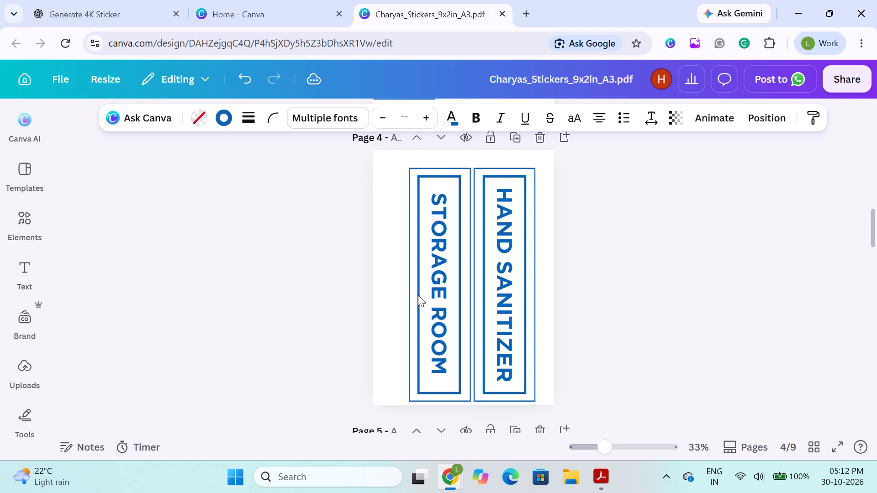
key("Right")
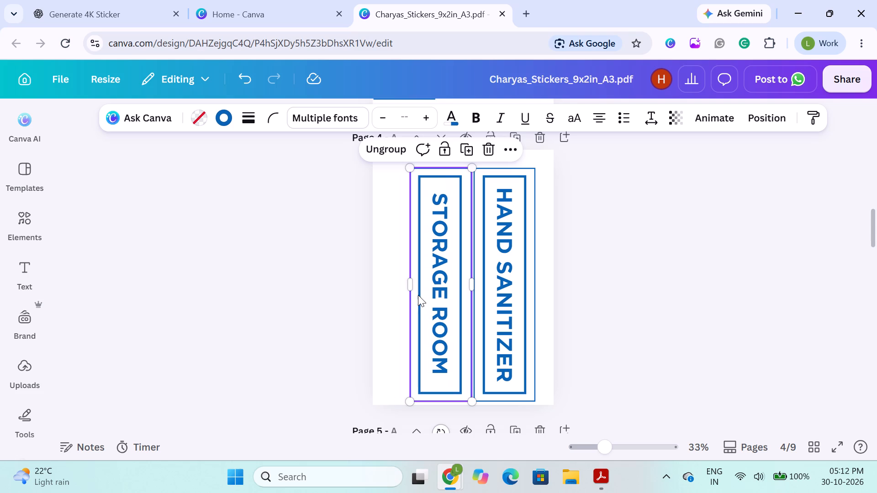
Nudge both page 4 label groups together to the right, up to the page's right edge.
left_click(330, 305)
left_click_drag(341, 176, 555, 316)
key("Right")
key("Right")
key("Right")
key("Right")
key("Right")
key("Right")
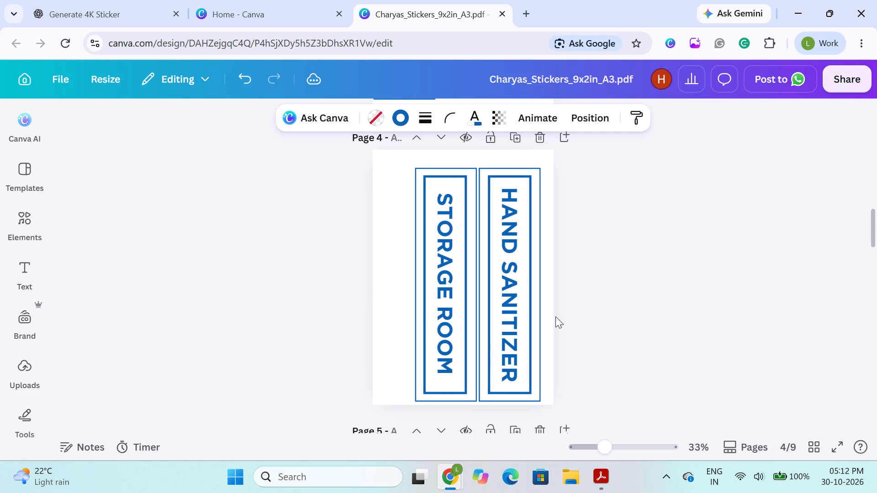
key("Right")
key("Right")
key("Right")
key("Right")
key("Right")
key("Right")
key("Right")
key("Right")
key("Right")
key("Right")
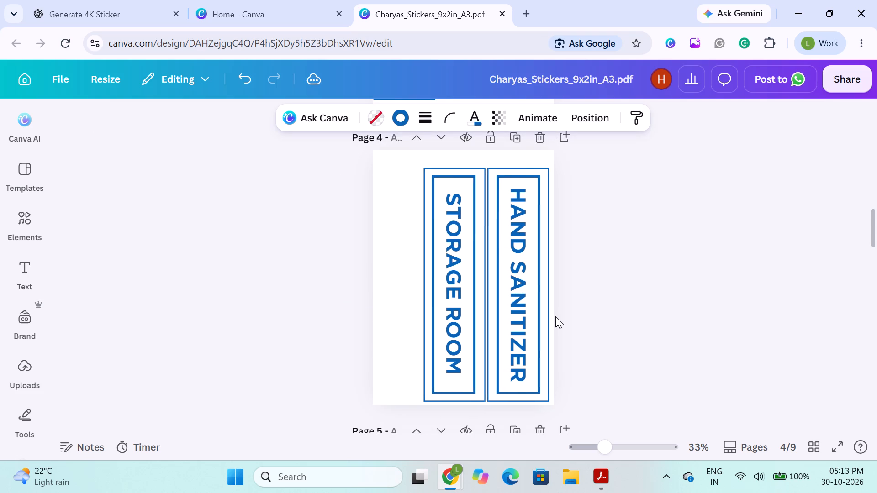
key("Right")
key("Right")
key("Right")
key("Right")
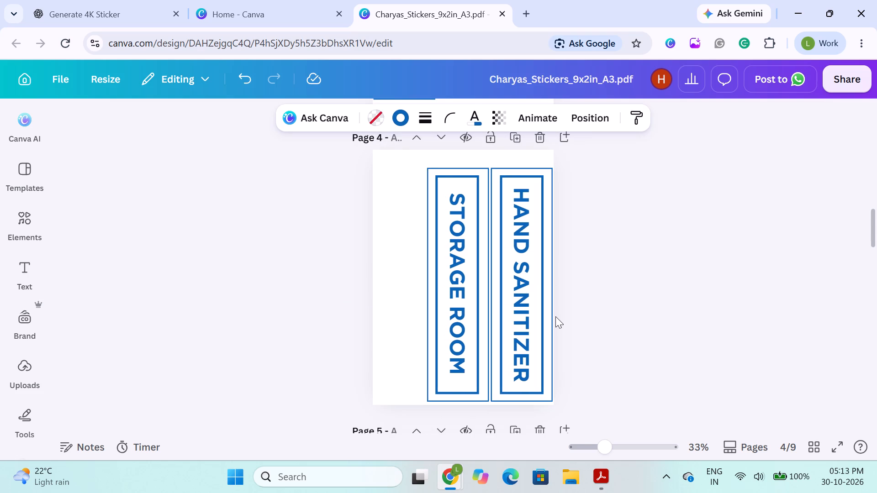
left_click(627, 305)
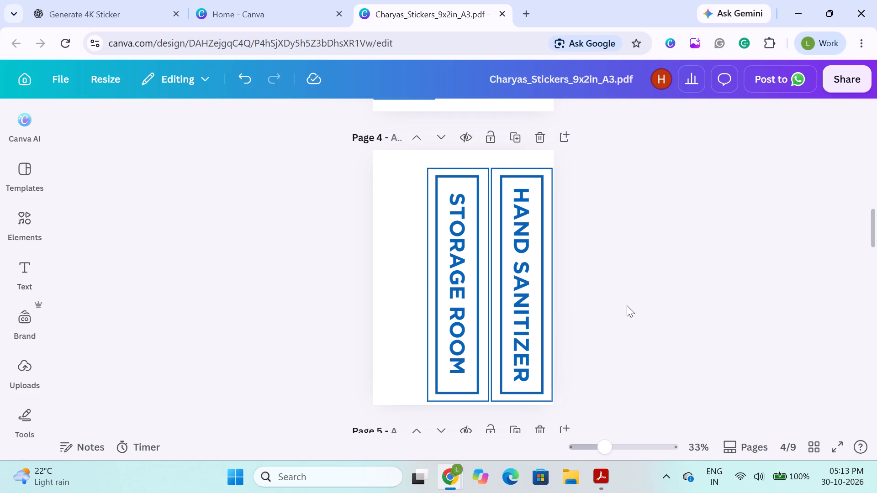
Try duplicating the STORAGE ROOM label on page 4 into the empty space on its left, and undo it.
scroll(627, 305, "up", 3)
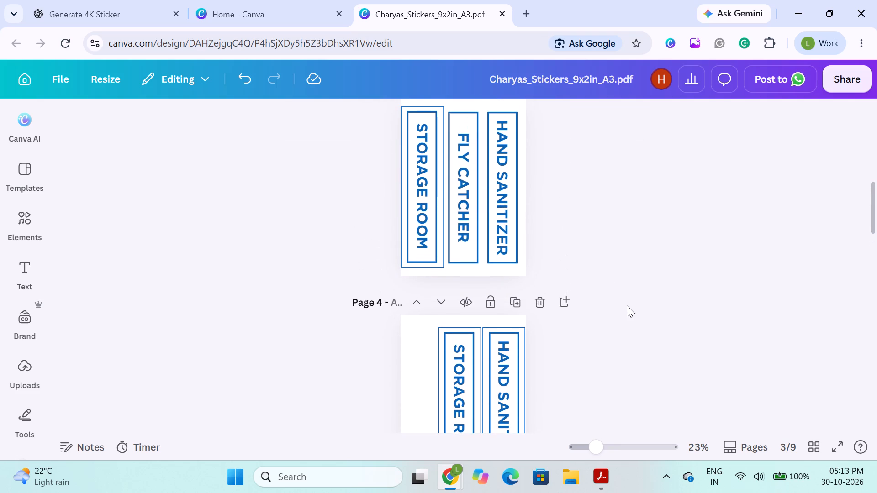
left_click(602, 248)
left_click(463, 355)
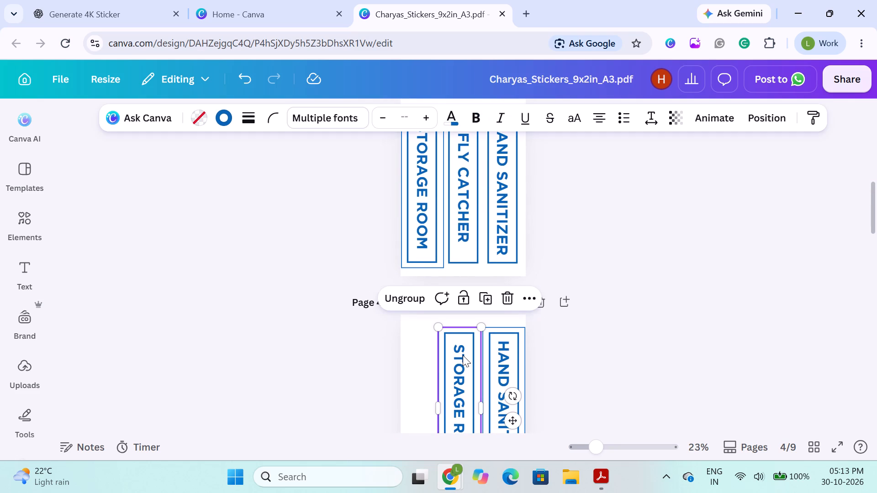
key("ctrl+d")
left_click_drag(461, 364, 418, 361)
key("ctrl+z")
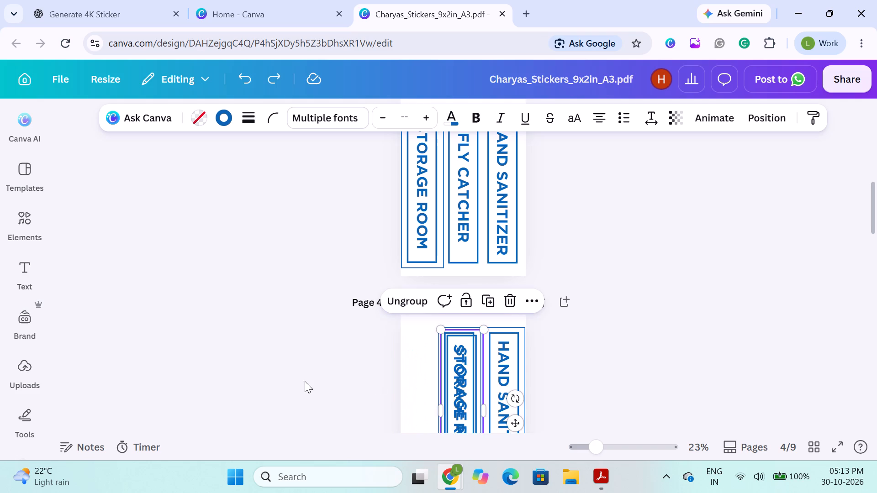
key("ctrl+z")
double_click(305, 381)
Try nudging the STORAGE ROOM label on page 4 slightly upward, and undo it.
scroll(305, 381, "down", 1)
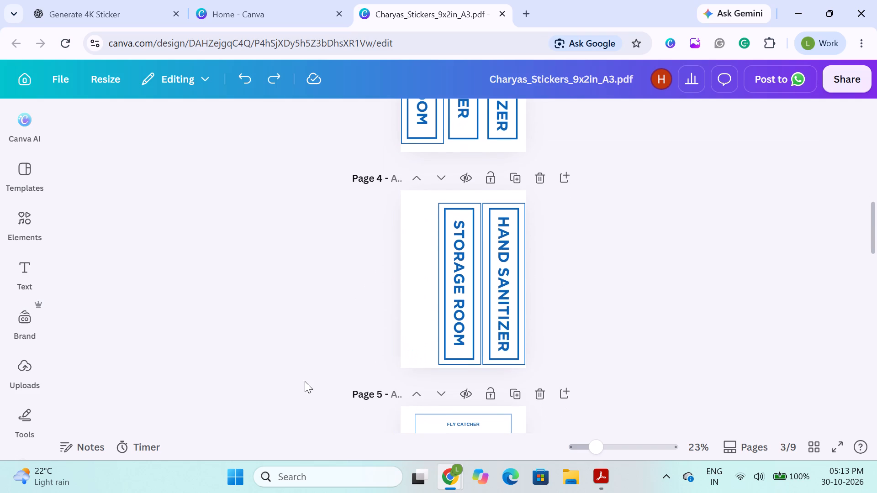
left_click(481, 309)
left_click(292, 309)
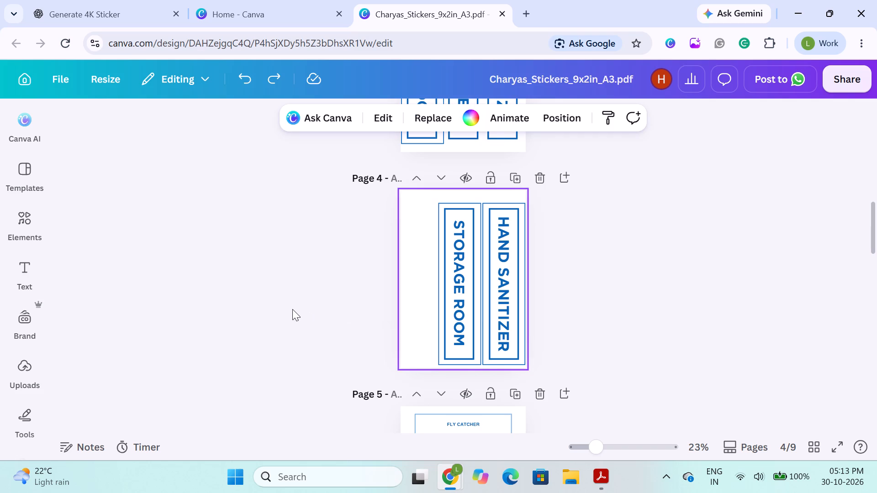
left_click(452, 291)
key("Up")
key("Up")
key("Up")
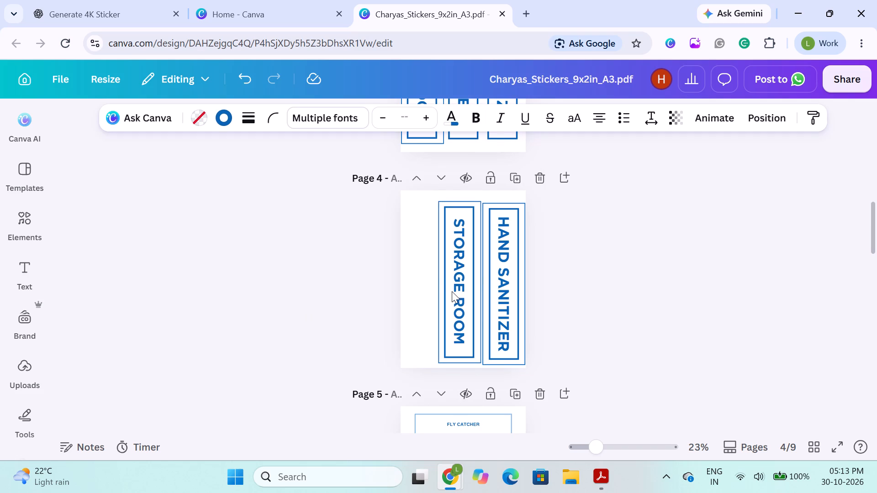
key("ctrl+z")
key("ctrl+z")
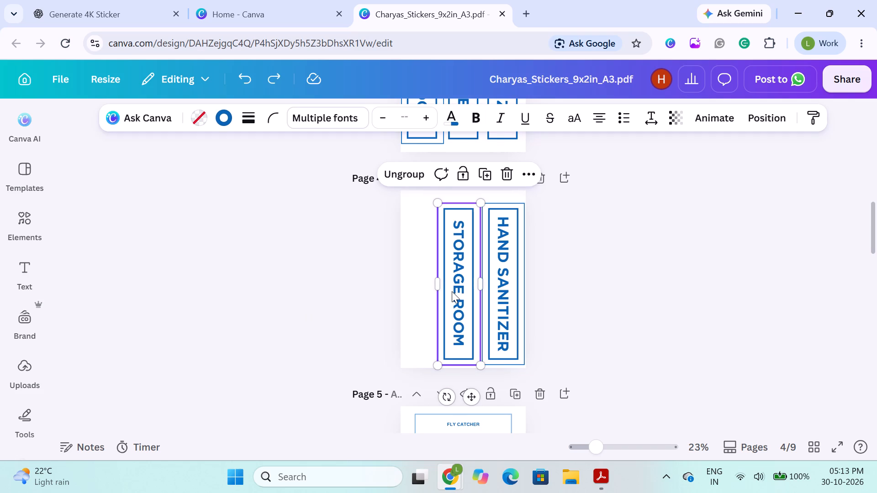
Nudge the STORAGE ROOM label on page 4 left to widen its gap from the HAND SANITIZER label.
key("Left")
key("Left")
key("Left")
key("Left")
key("Left")
key("Left")
key("Left")
key("Left")
key("Left")
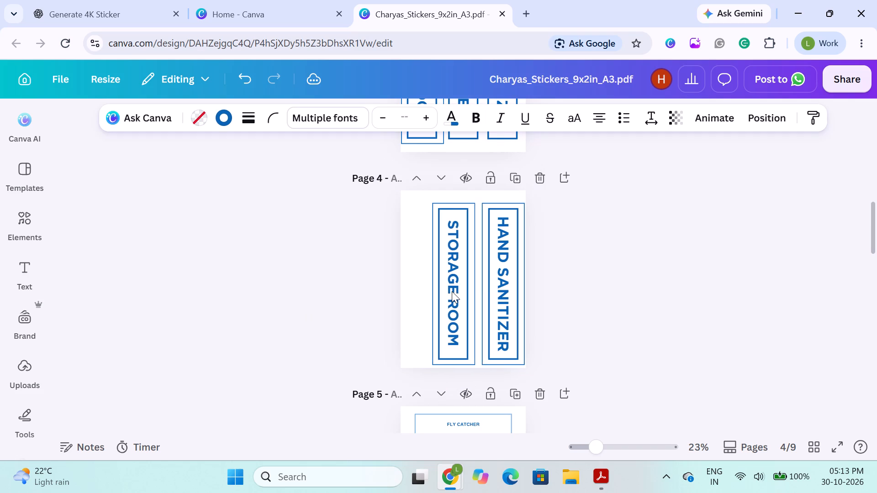
key("Left")
key("Left")
Nudge both page 4 label groups together up and left so the pair sits roughly centred on the page.
left_click(492, 286, "shift")
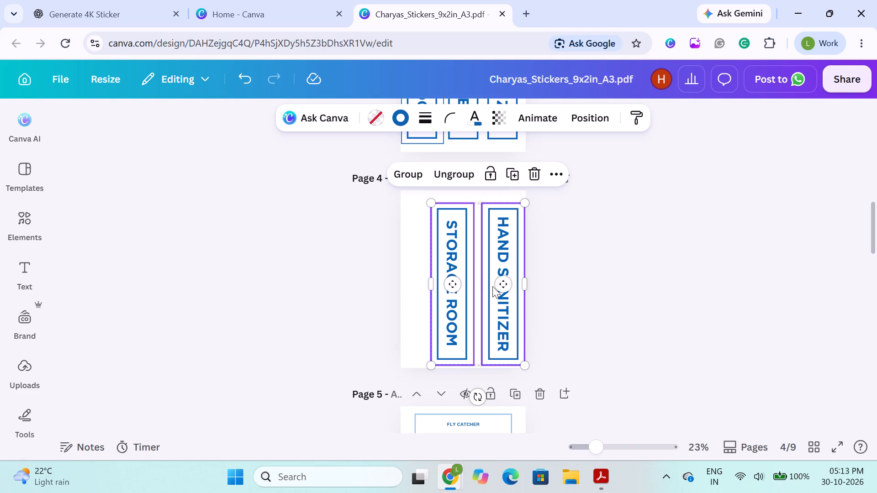
key("Up")
key("Up")
key("Up")
key("Up")
key("Up")
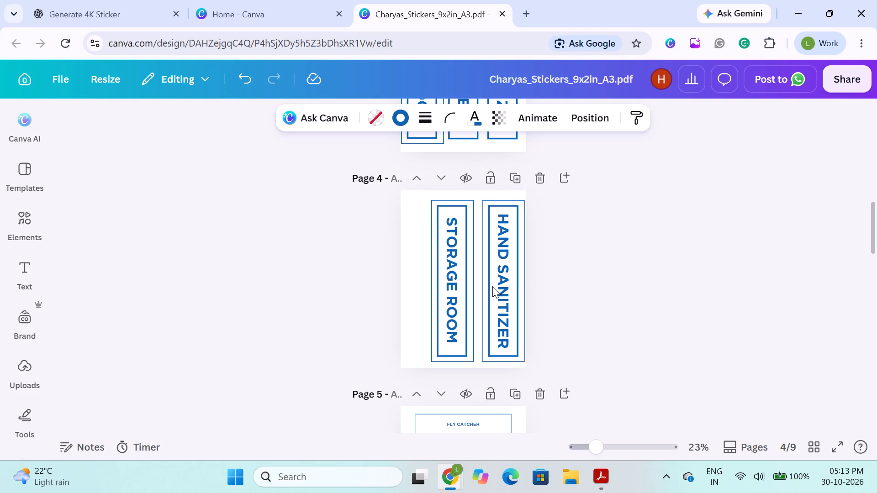
key("Left")
key("Left")
key("Left")
key("Left")
key("Left")
key("Left")
key("Left")
key("Left")
key("Left")
key("Left")
key("Left")
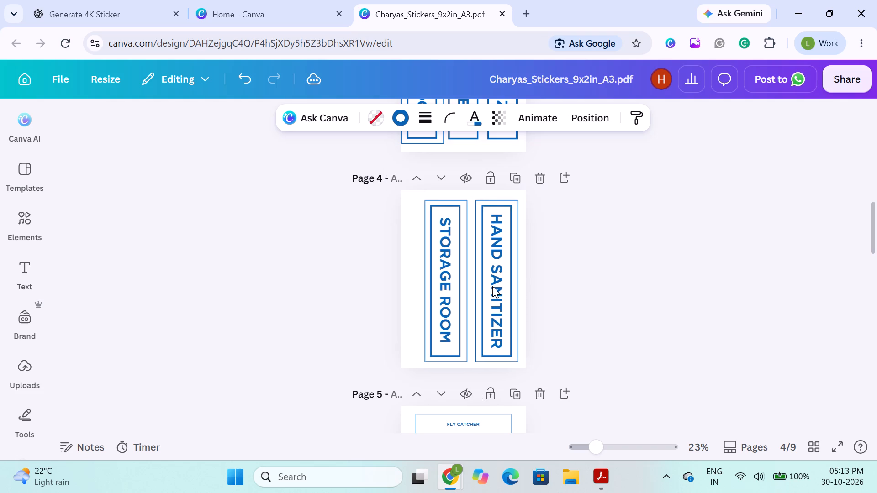
key("Left")
key("Left")
key("Left")
key("Left")
key("Left")
key("Left")
key("Left")
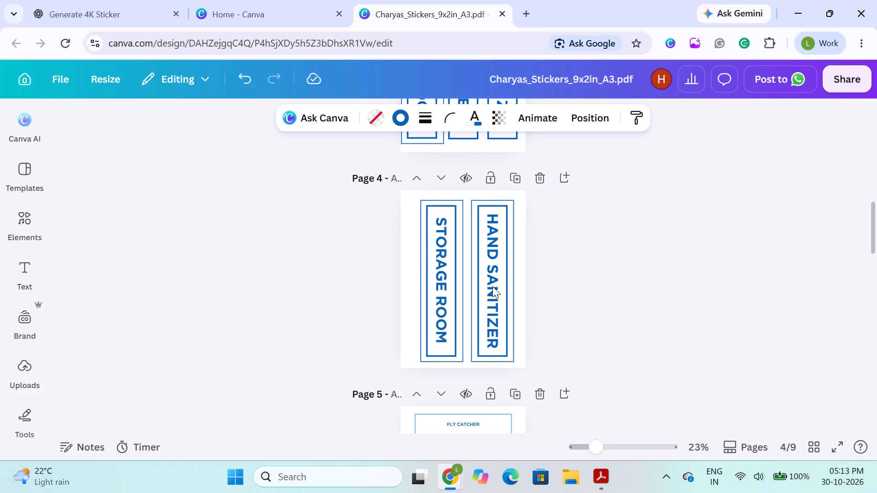
left_click(268, 254)
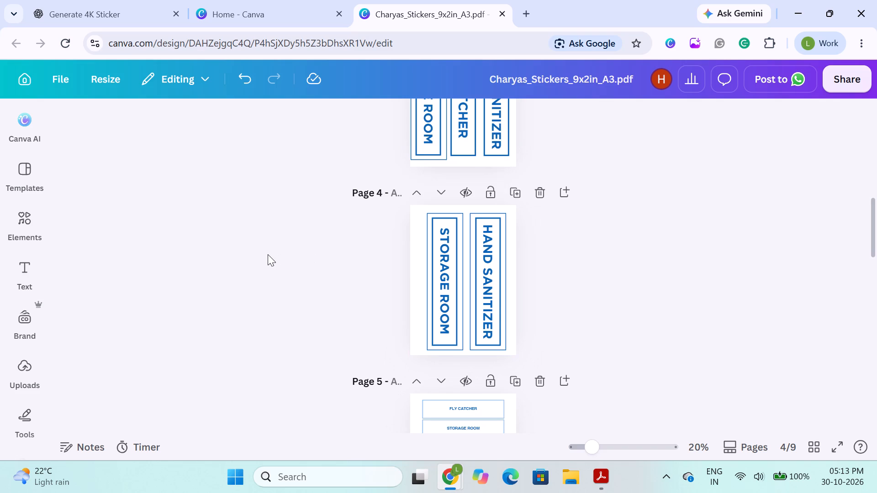
Check the spacing and page position of the STORAGE ROOM and HAND SANITIZER label groups on page 4.
left_click(444, 258)
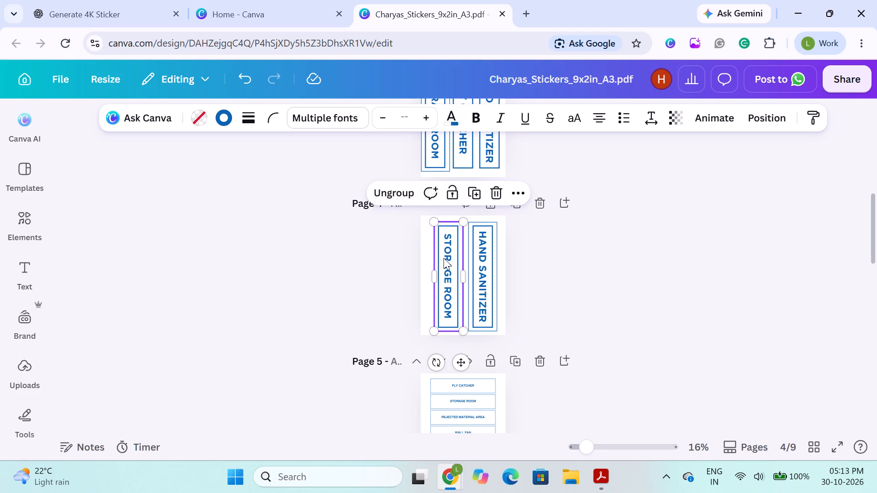
left_click(476, 264)
left_click(343, 250)
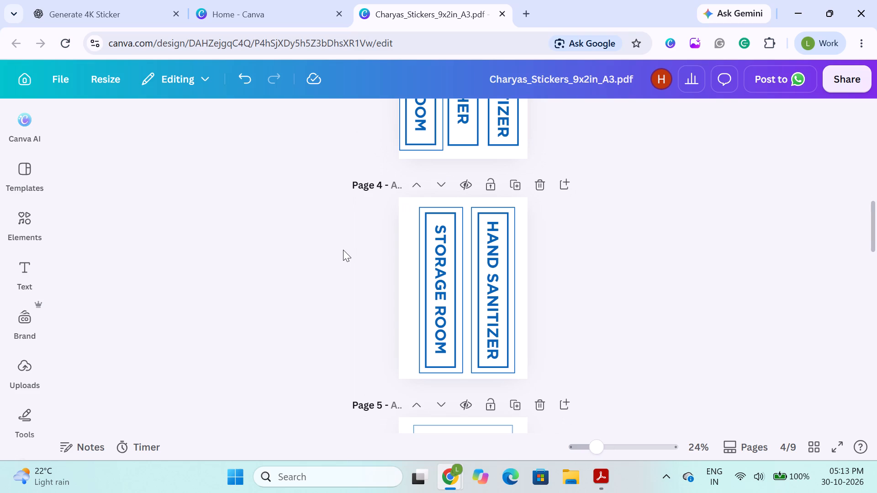
left_click(340, 266)
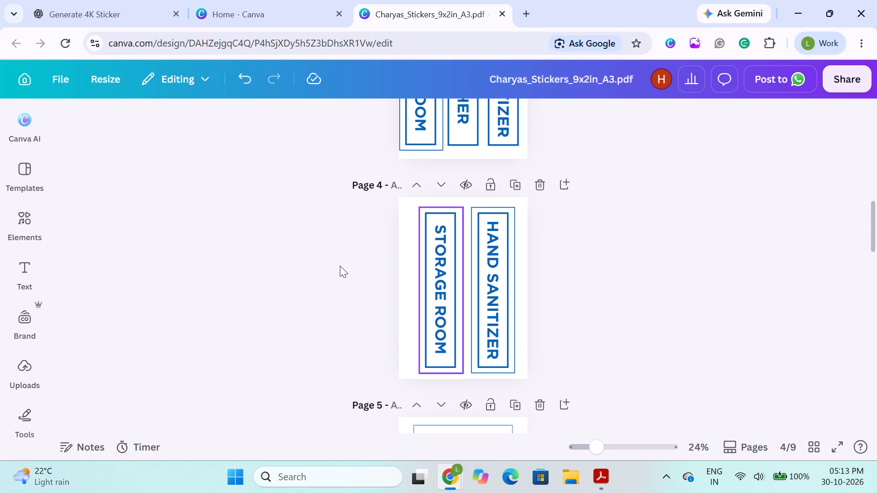
scroll(340, 266, "up", 1)
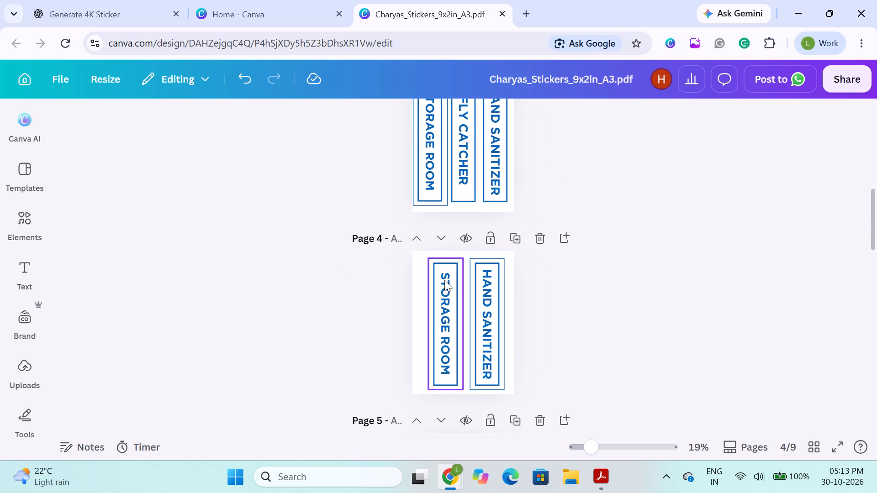
left_click(444, 280)
left_click(481, 290)
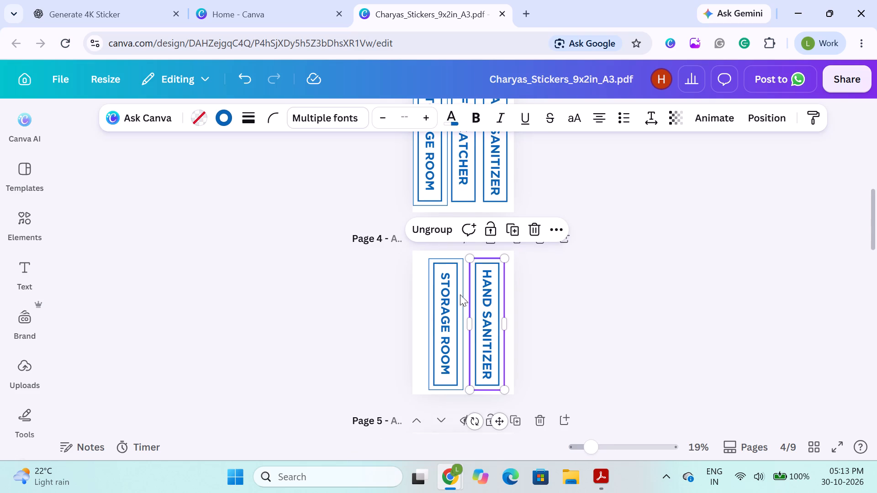
left_click(343, 312)
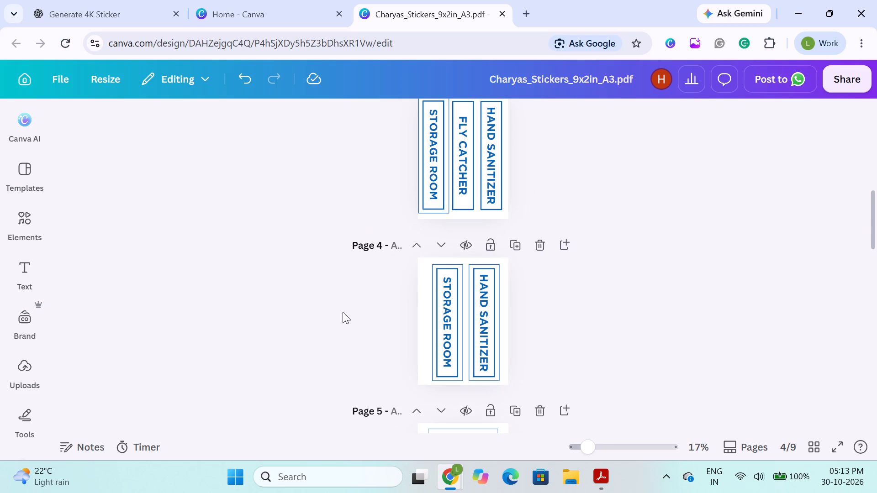
left_click(343, 312)
scroll(343, 312, "down", 1)
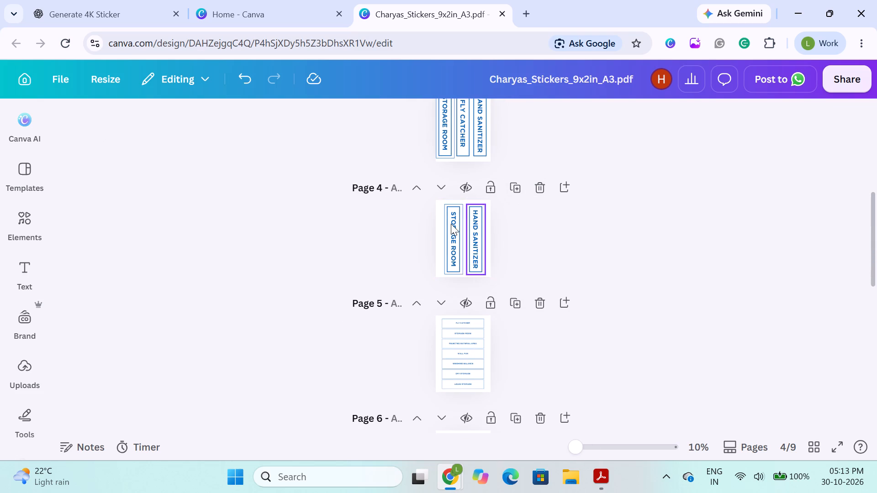
left_click(401, 224)
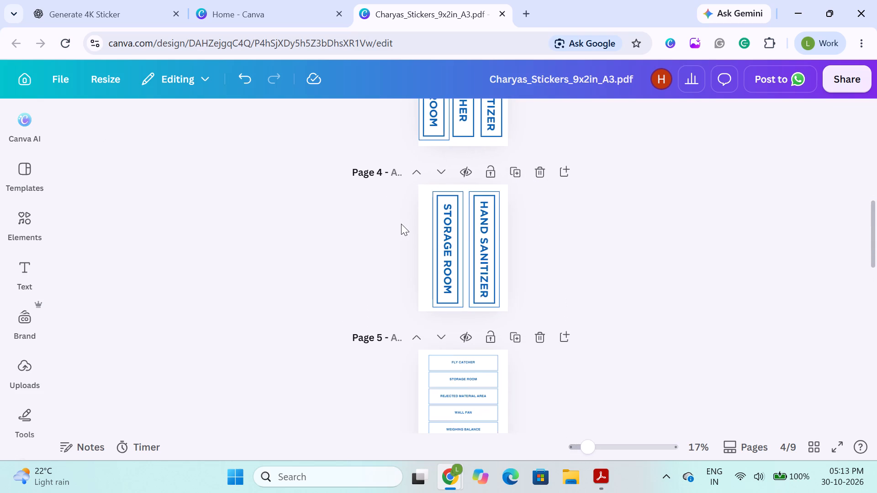
Download only page 1 of the sticker design as a PDF with the Digital preset.
scroll(401, 224, "up", 2)
scroll(478, 155, "up", 1)
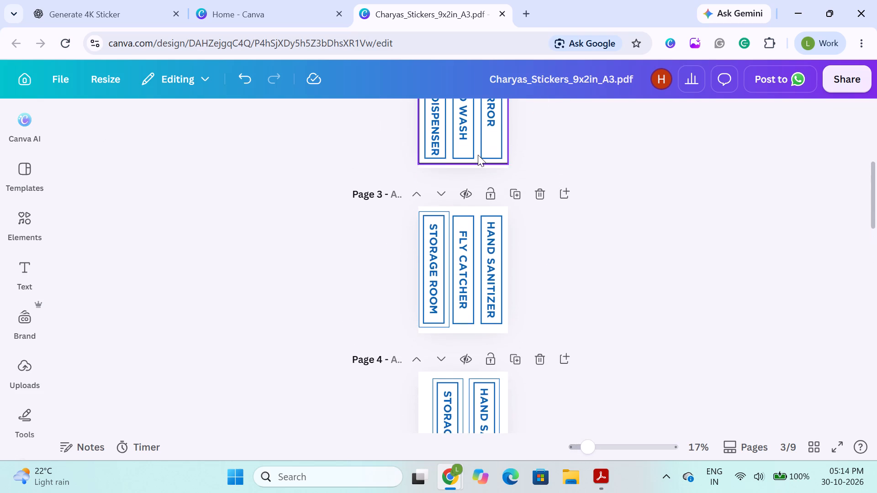
scroll(478, 155, "up", 2)
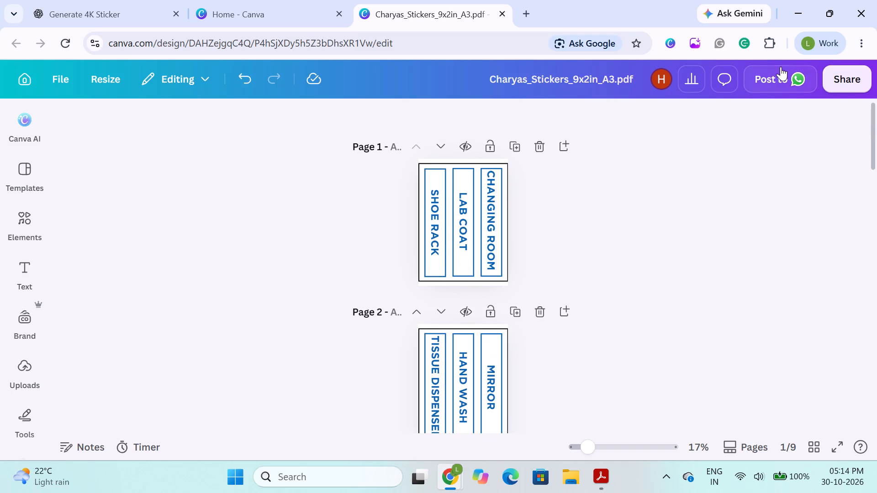
left_click(841, 87)
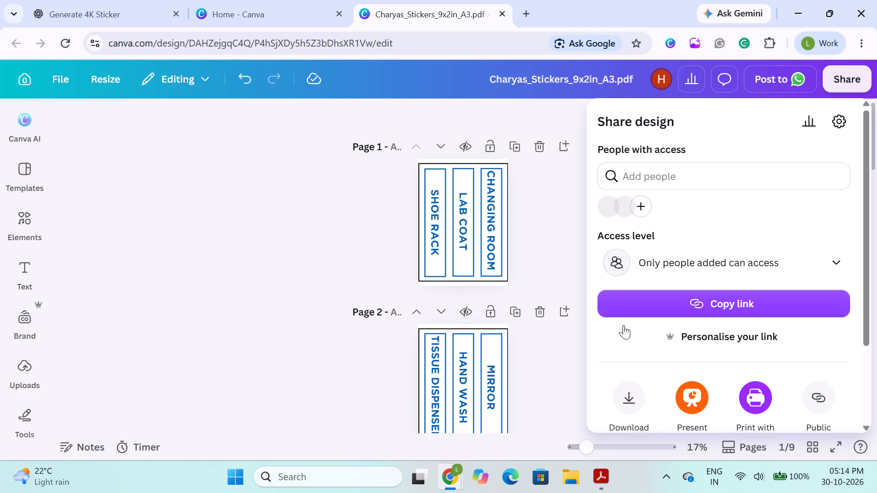
left_click(638, 387)
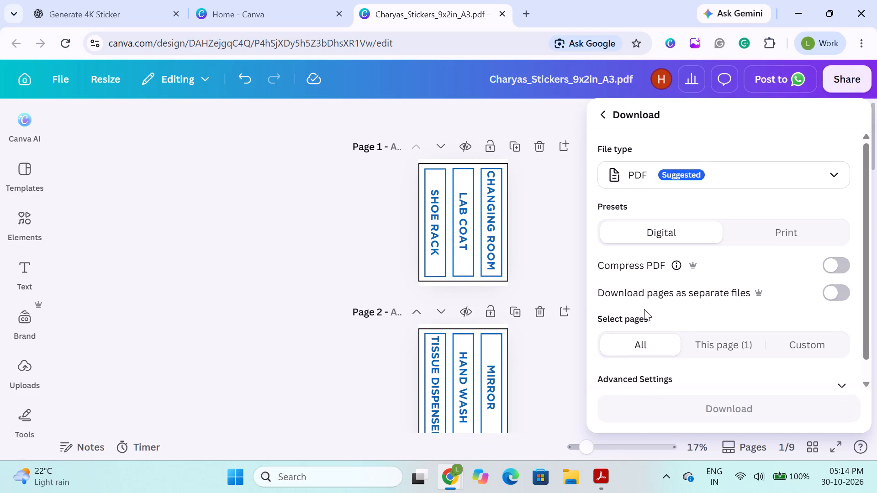
left_click(708, 166)
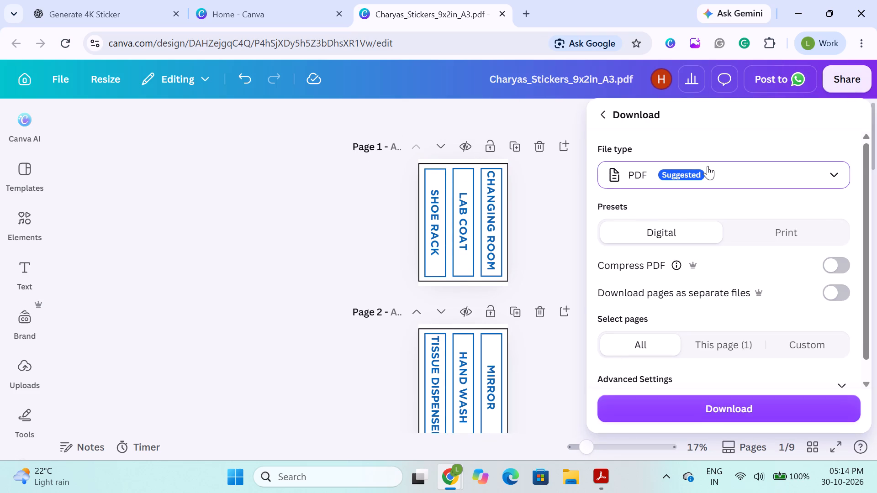
left_click(659, 225)
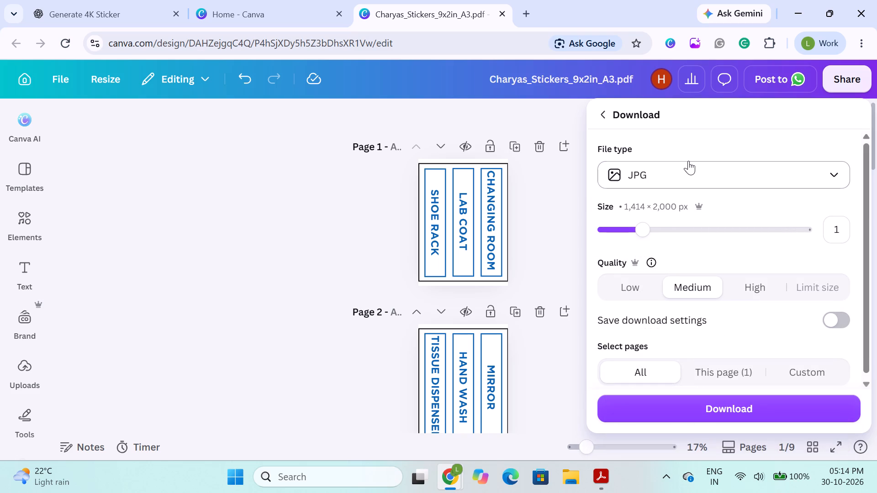
left_click(688, 161)
left_click(641, 294)
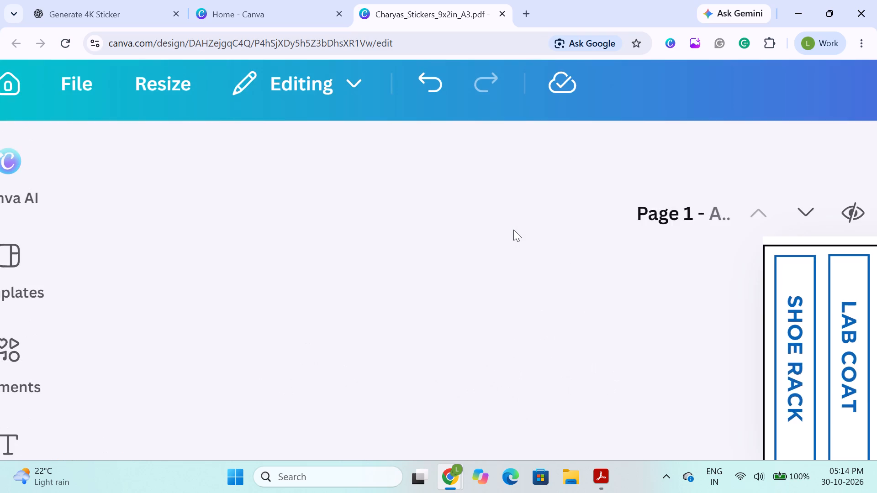
scroll(513, 230, "up", 1)
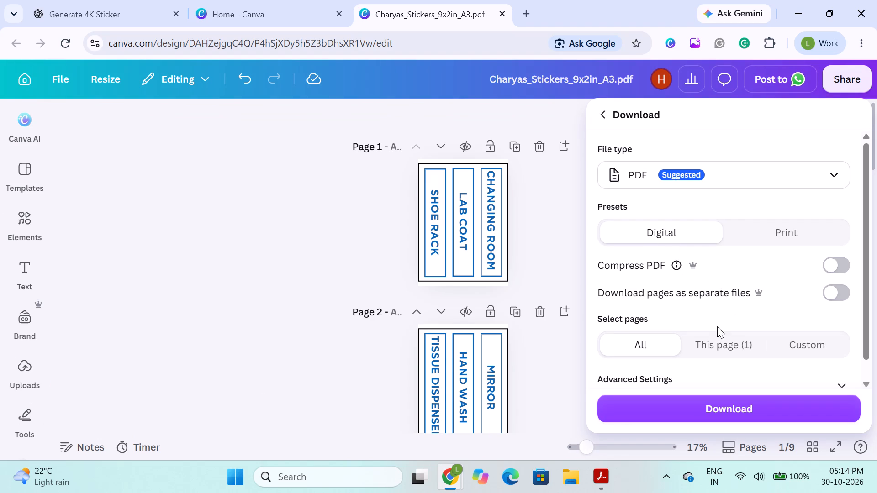
left_click(713, 341)
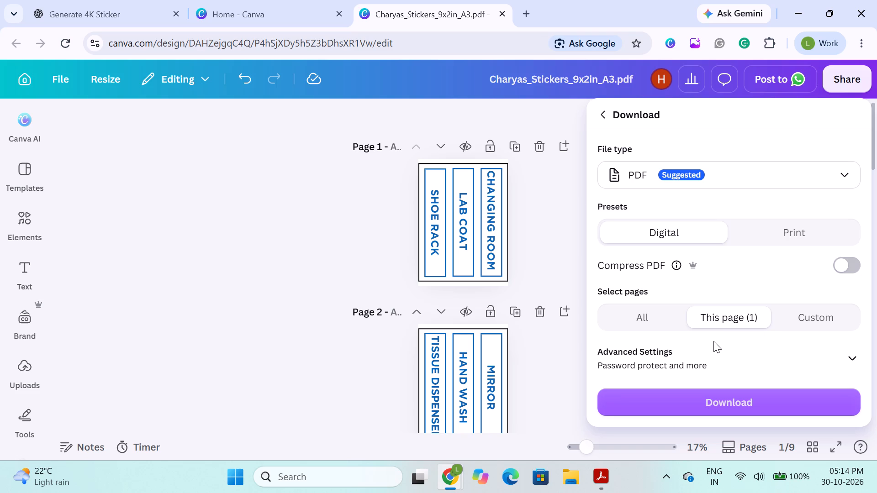
left_click(673, 408)
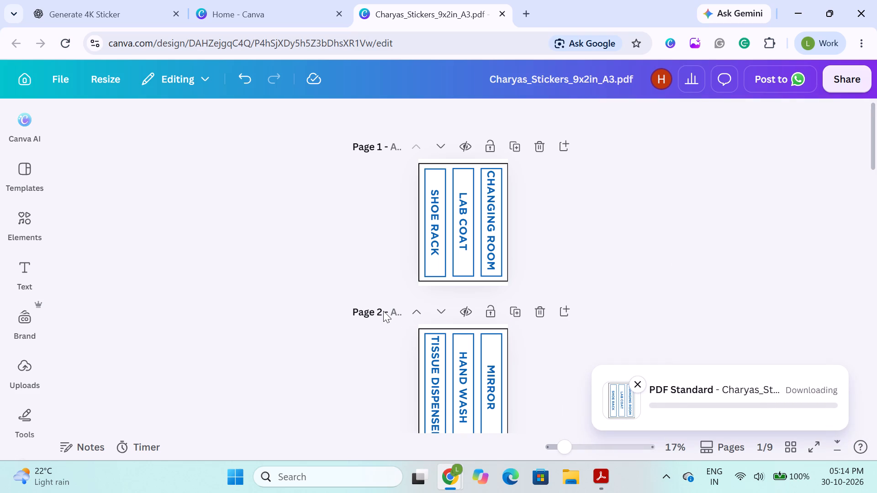
Switch back to the Canva design and download only page 4 as a PDF with the Digital preset.
left_click(354, 360)
scroll(354, 360, "down", 3)
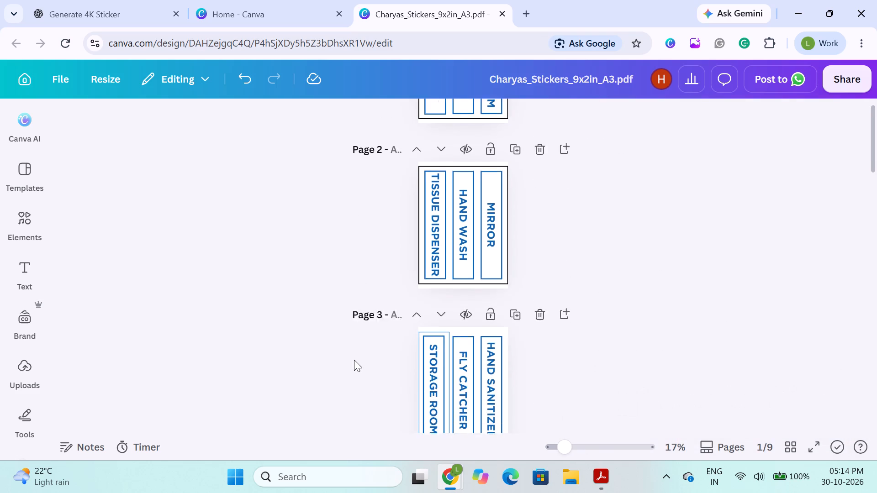
scroll(354, 360, "down", 2)
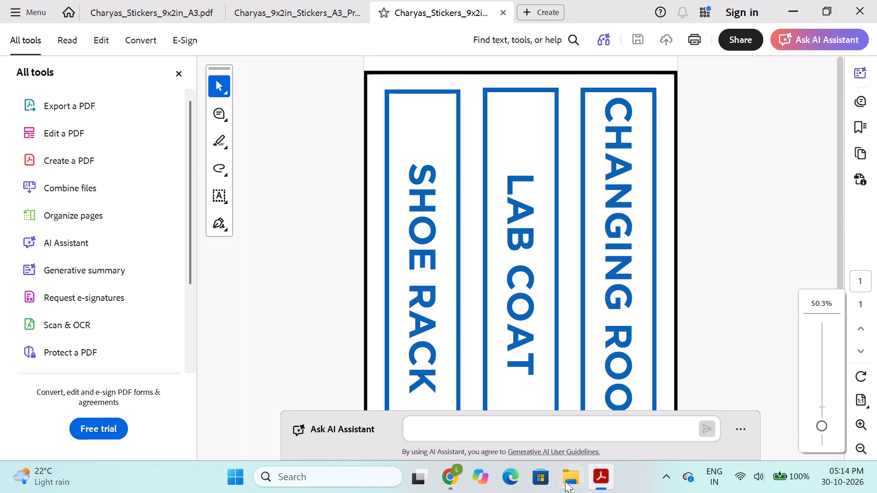
left_click(450, 471)
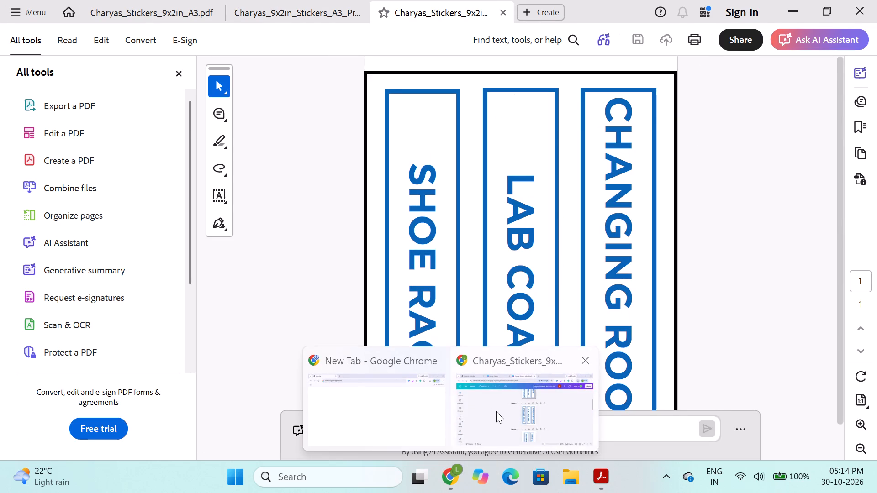
left_click(496, 415)
left_click(314, 268)
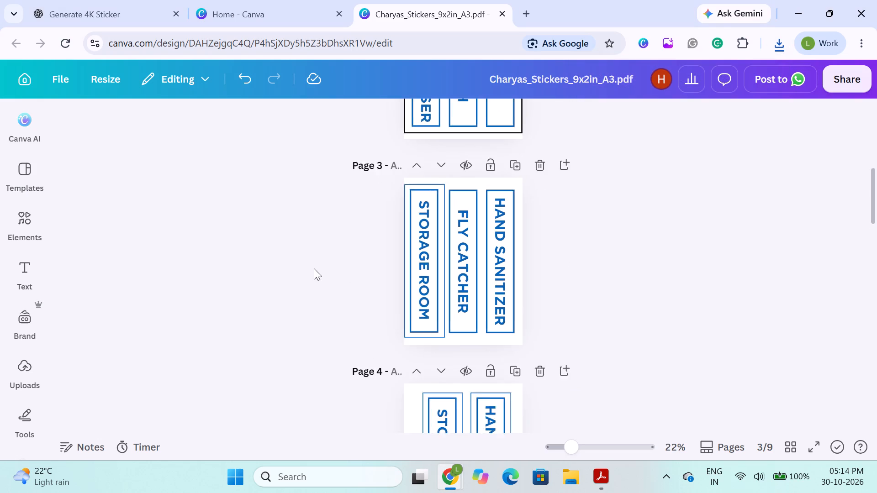
scroll(314, 268, "down", 3)
scroll(407, 191, "up", 1)
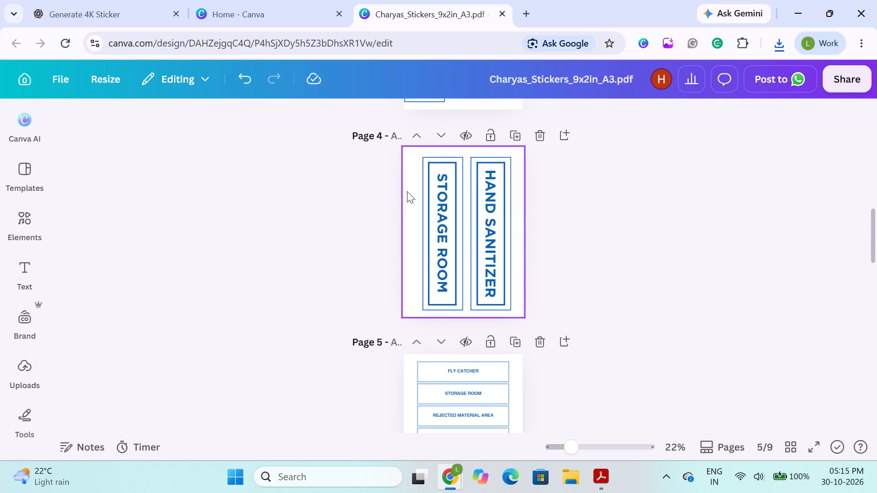
left_click(407, 191)
left_click(307, 222)
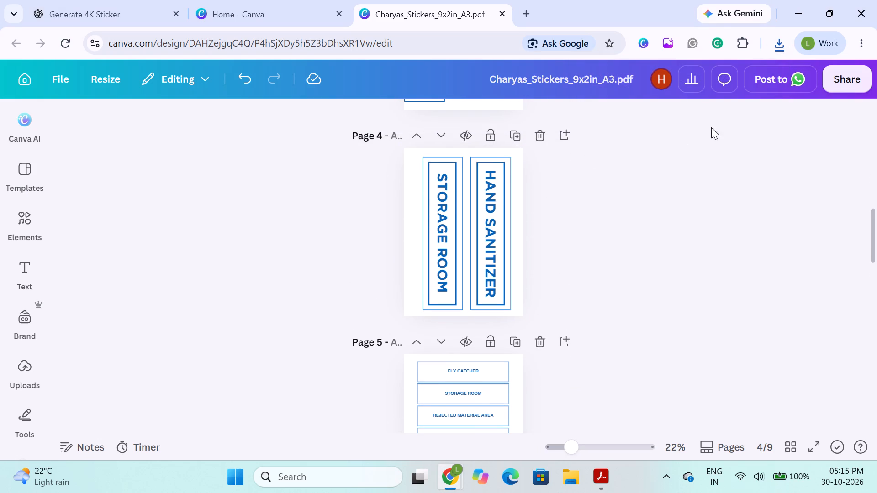
left_click(858, 77)
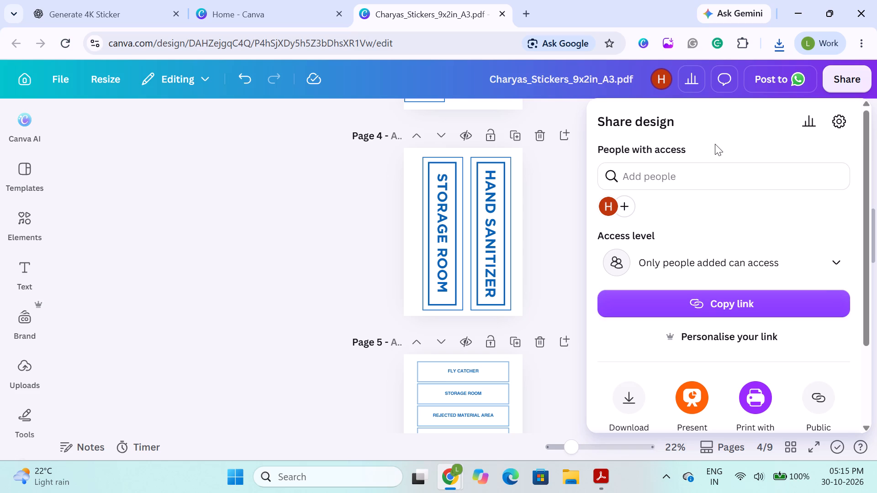
scroll(661, 336, "down", 1)
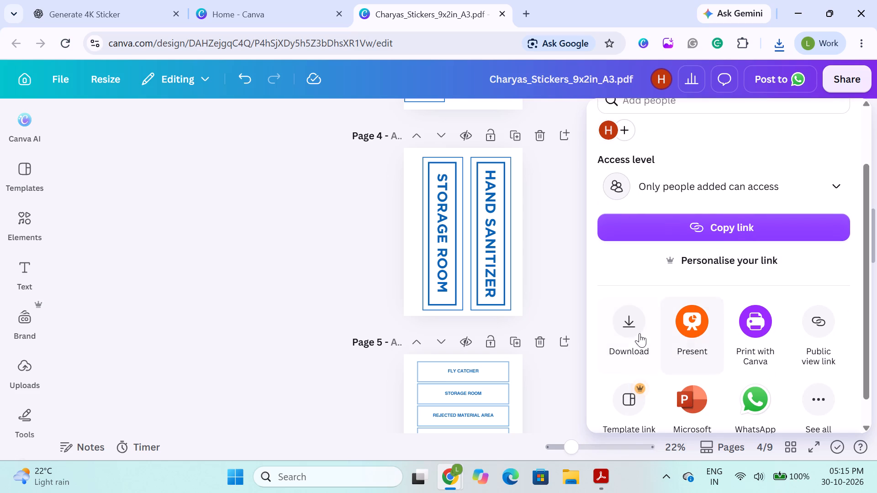
left_click(631, 331)
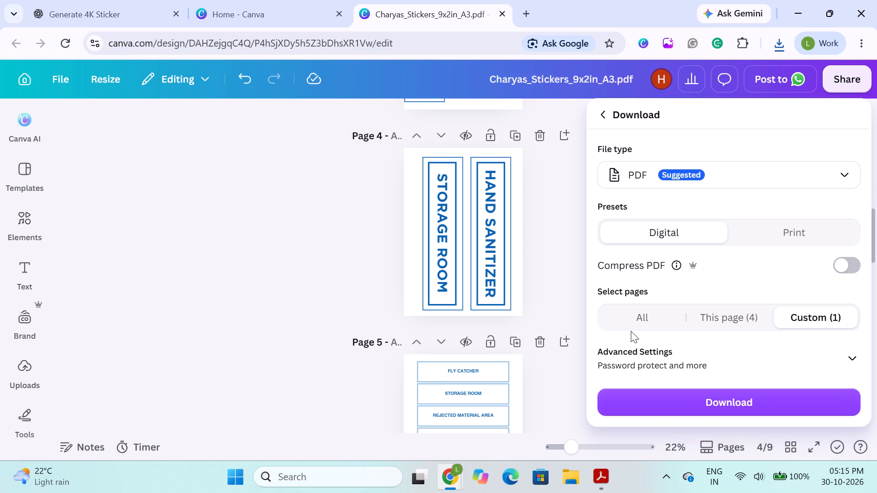
left_click(704, 308)
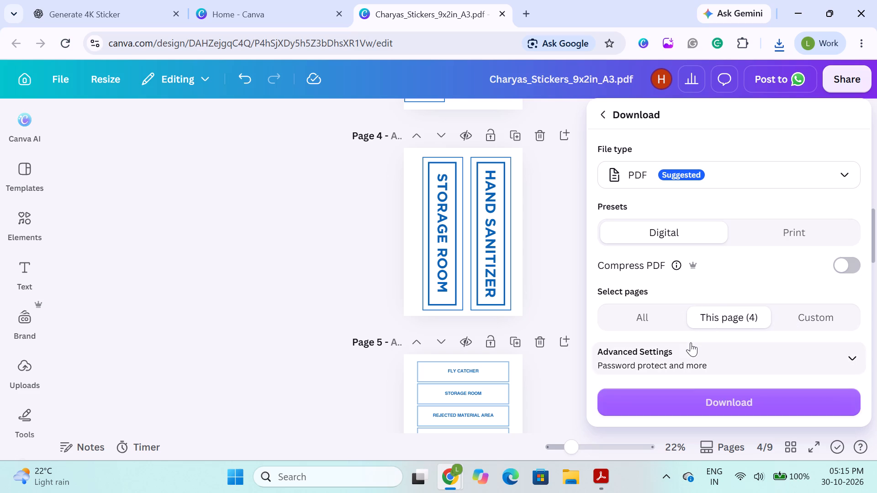
scroll(674, 371, "down", 1)
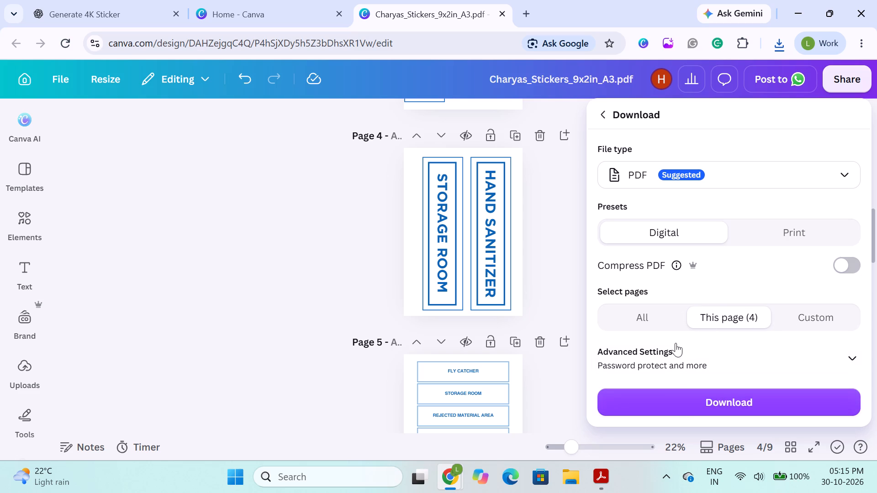
scroll(676, 344, "down", 1)
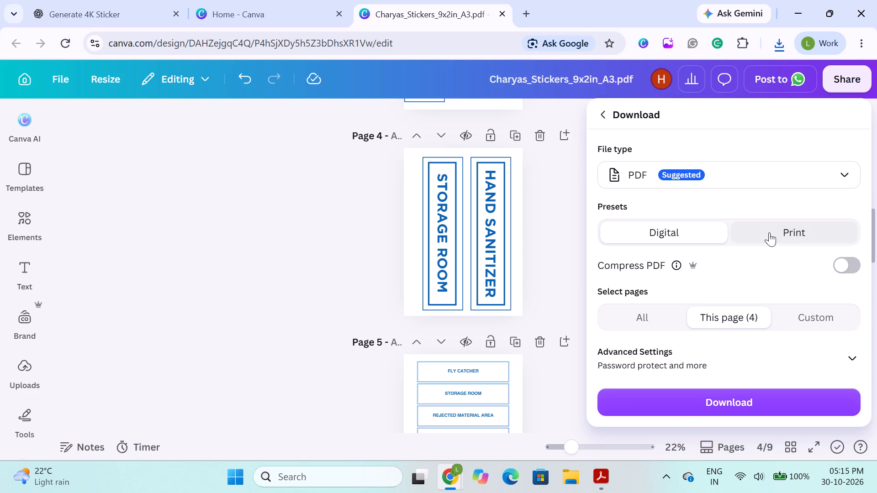
left_click(769, 232)
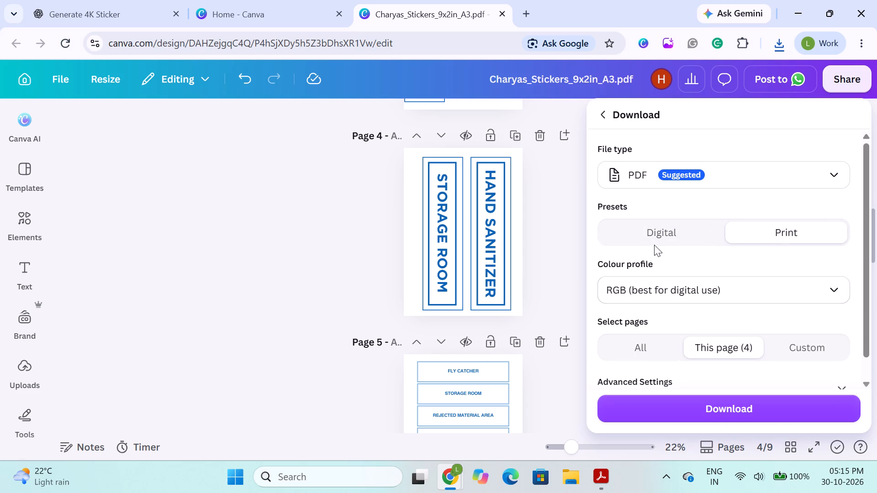
left_click(654, 236)
left_click(686, 405)
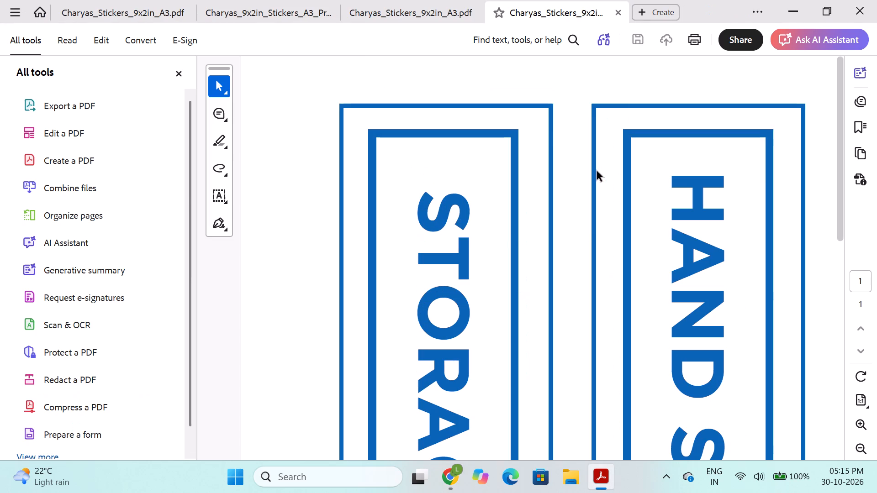
In Acrobat, print the downloaded page 1 PDF with the SHOE RACK, LAB COAT and CHANGING ROOM labels on the Canon G3080 printer.
left_click(417, 21)
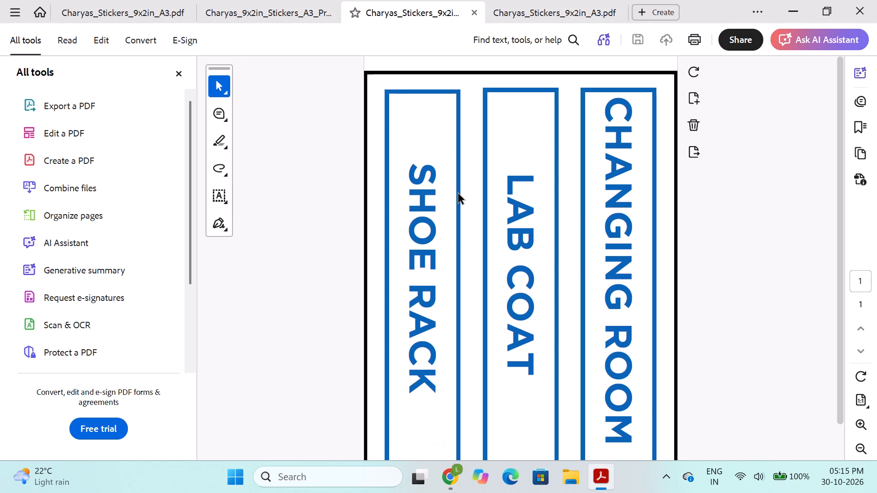
left_click(693, 46)
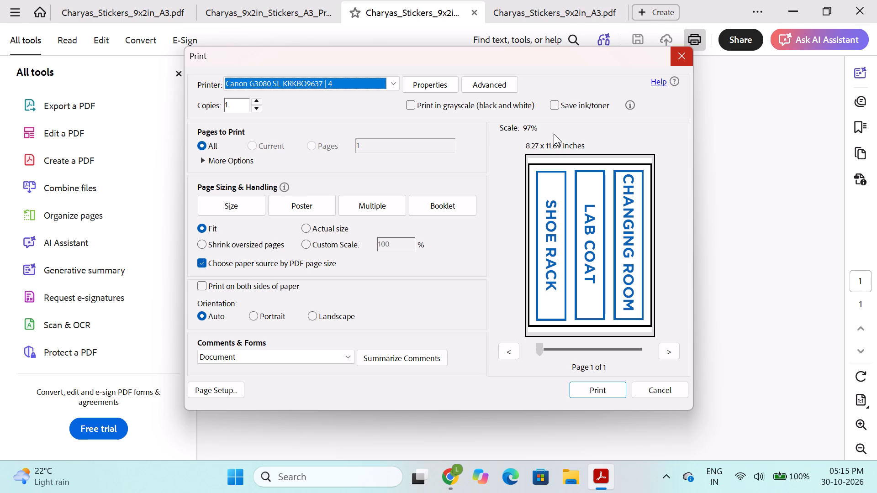
left_click(587, 394)
Print the downloaded page 4 PDF with the STORAGE ROOM and HAND SANITIZER labels on the Canon G3080 printer.
left_click(526, 14)
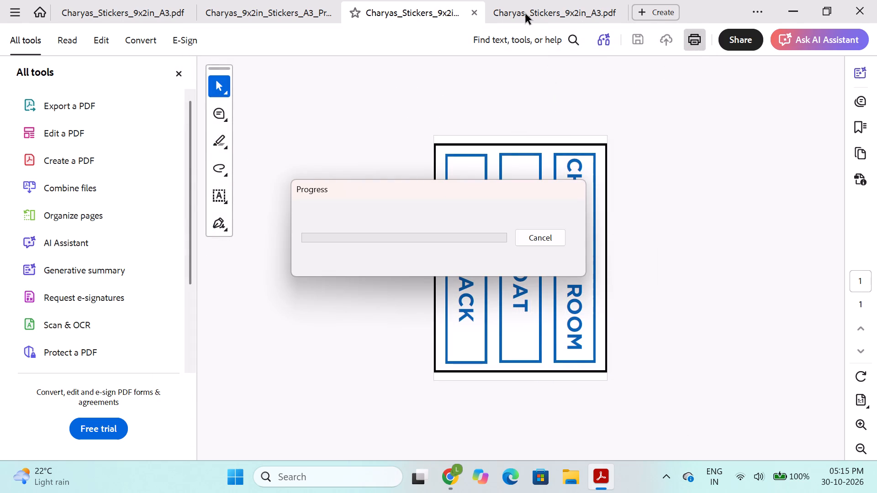
left_click(526, 14)
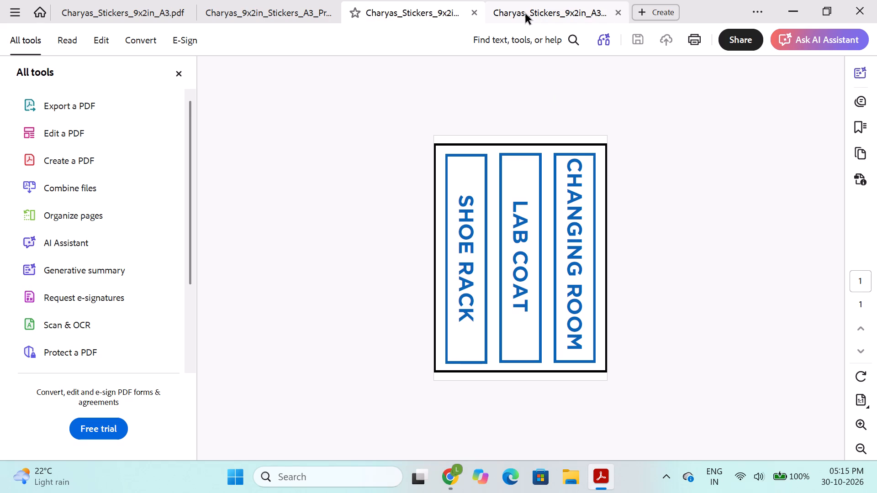
left_click(698, 47)
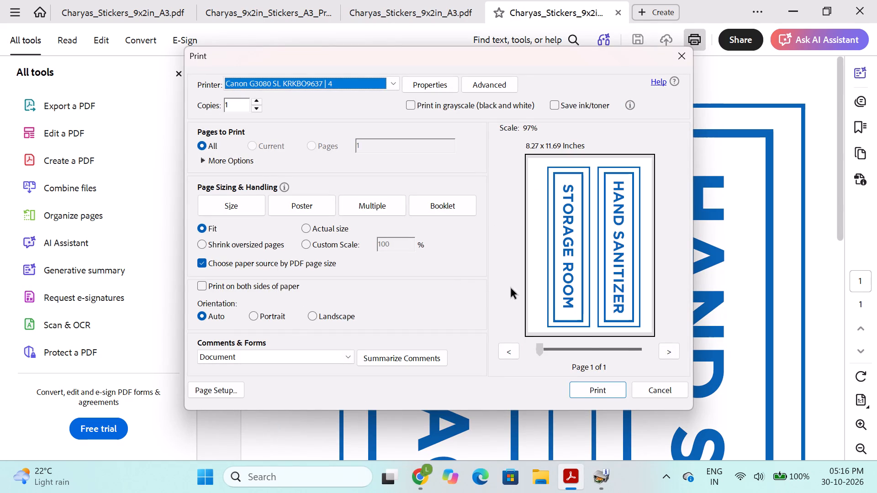
left_click(597, 390)
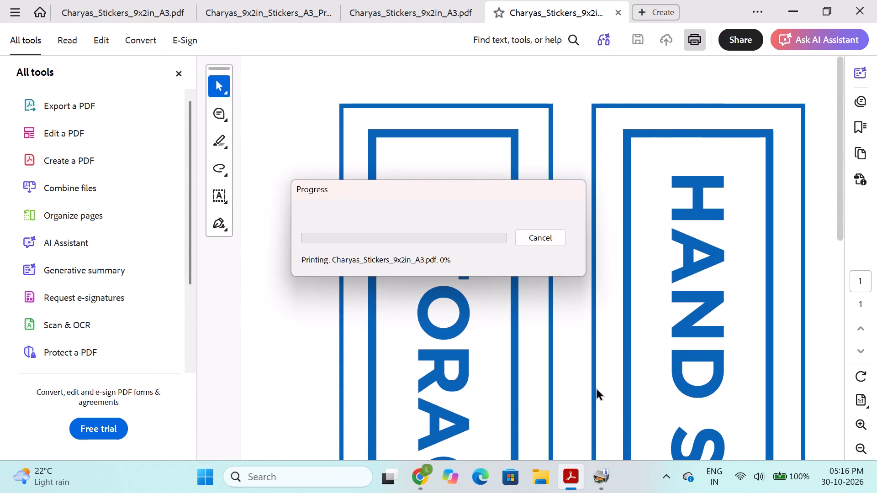